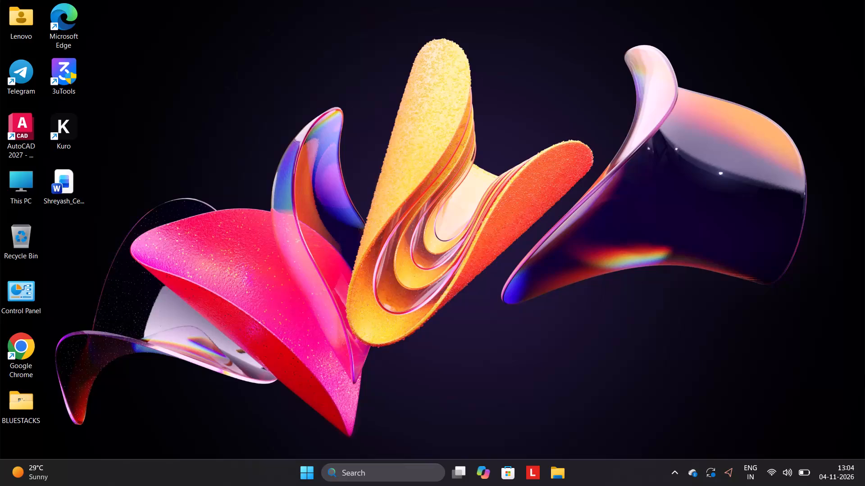
Open Microsoft Word from the recent searches.
left_click(338, 472)
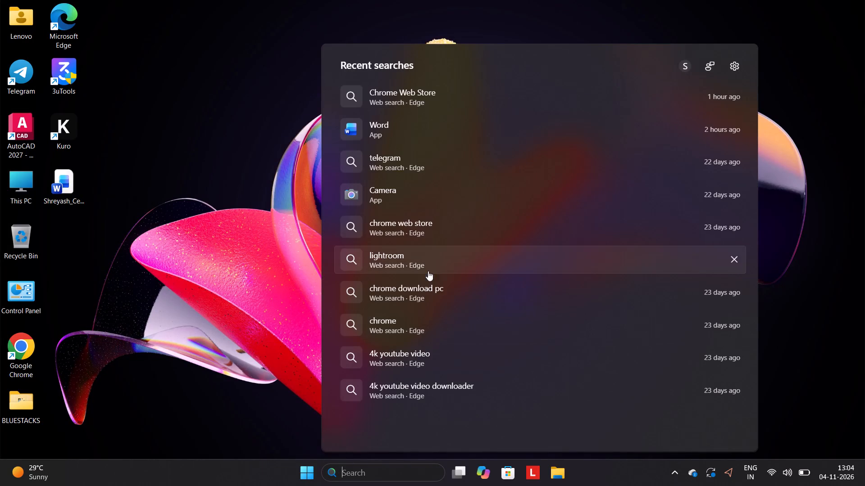
left_click(458, 124)
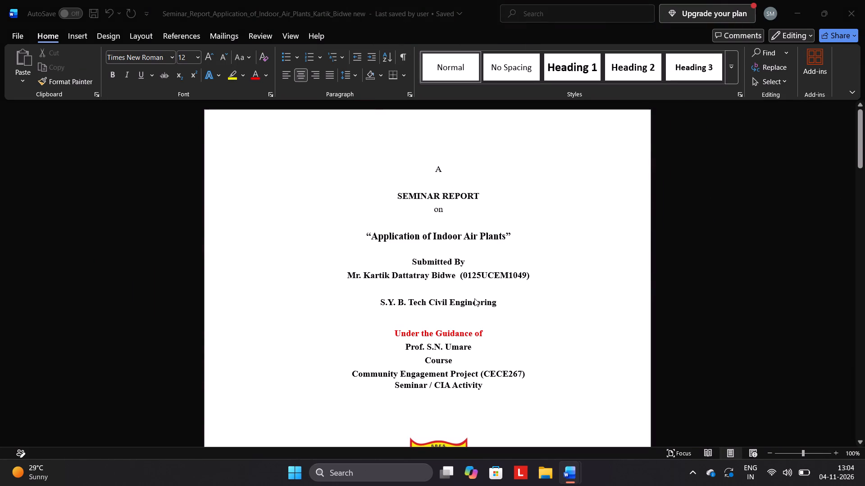
Replace the professor's name below "Under the Guidance of" on the cover page with the new guide's name, titled "Dr.".
scroll(474, 298, "down", 2)
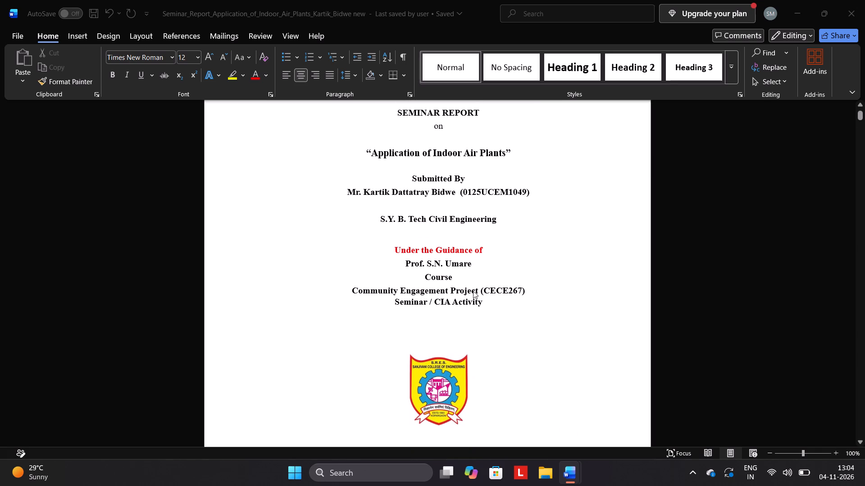
left_click(471, 262)
left_click(471, 262)
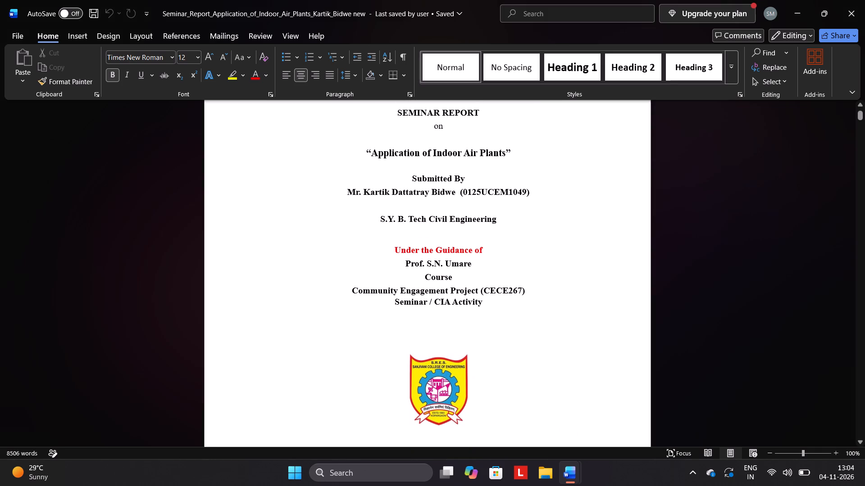
key("BackSpace")
key("BackSpace")
key("BackSpace")
key("BackSpace")
key("BackSpace")
key("BackSpace")
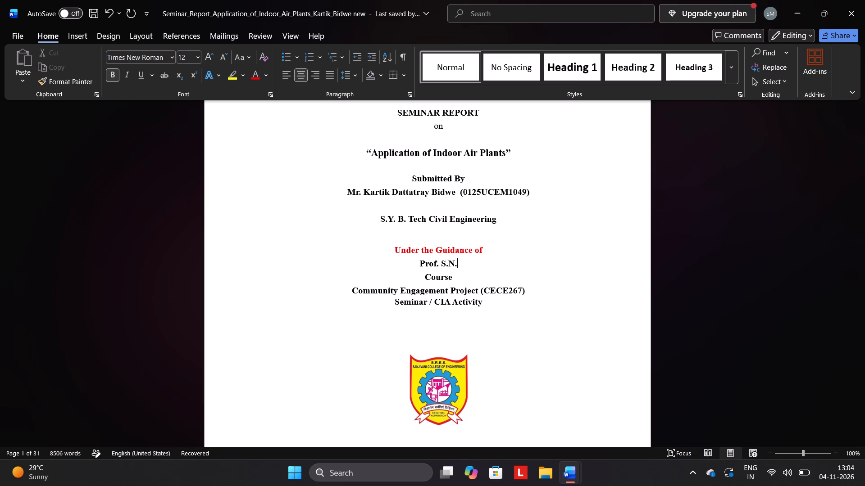
key("BackSpace")
key("BackSpace")
key("BackSpace")
key("BackSpace")
key("BackSpace")
key("BackSpace")
key("BackSpace")
key("BackSpace")
key("BackSpace")
key("BackSpace")
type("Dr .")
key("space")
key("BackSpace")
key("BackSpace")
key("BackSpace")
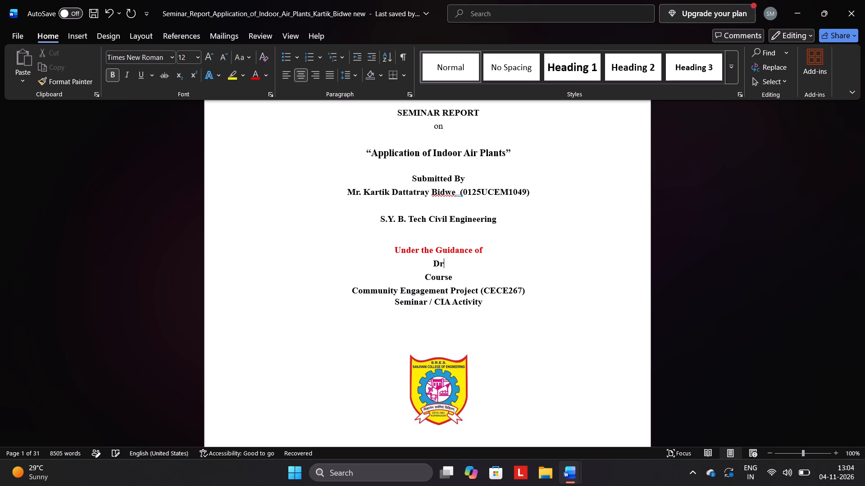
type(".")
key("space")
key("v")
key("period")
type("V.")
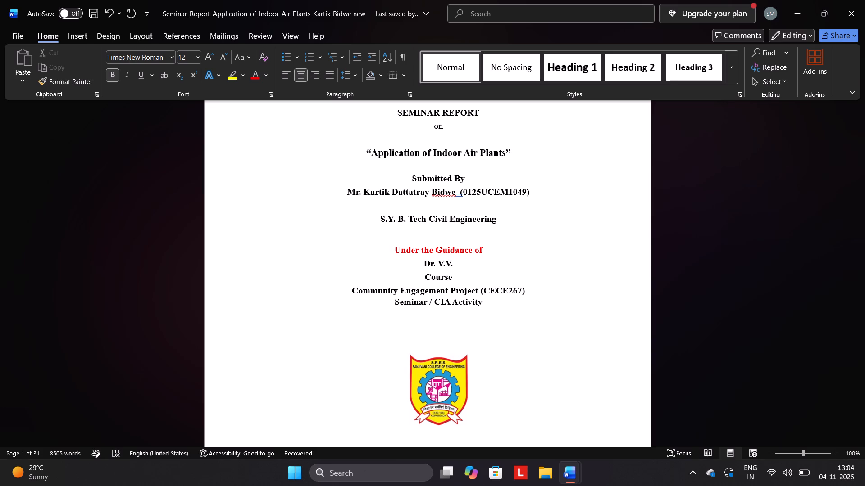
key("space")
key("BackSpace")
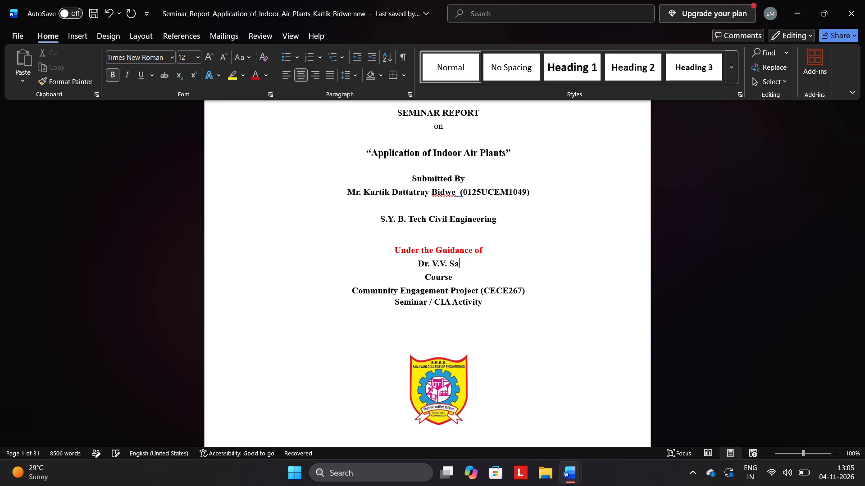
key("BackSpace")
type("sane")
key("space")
Change "Project" to "Internal co-" in the guide's designation below the first signatory on the certificate page.
scroll(475, 264, "down", 3)
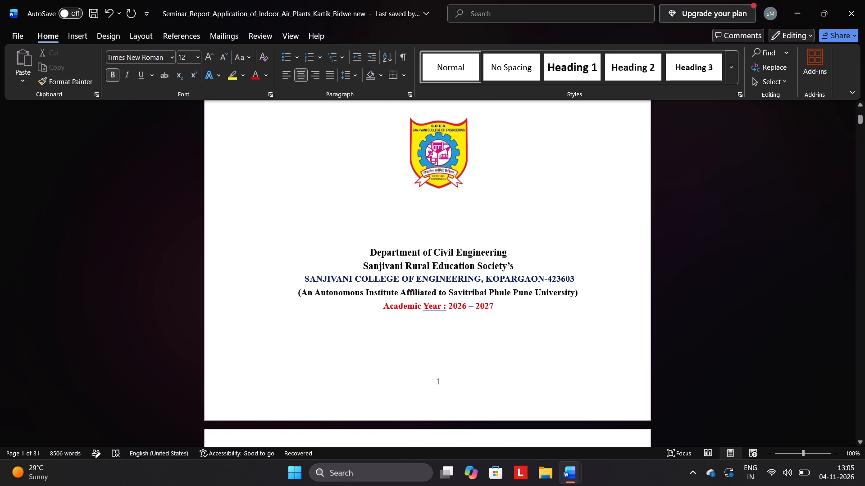
scroll(475, 264, "down", 2)
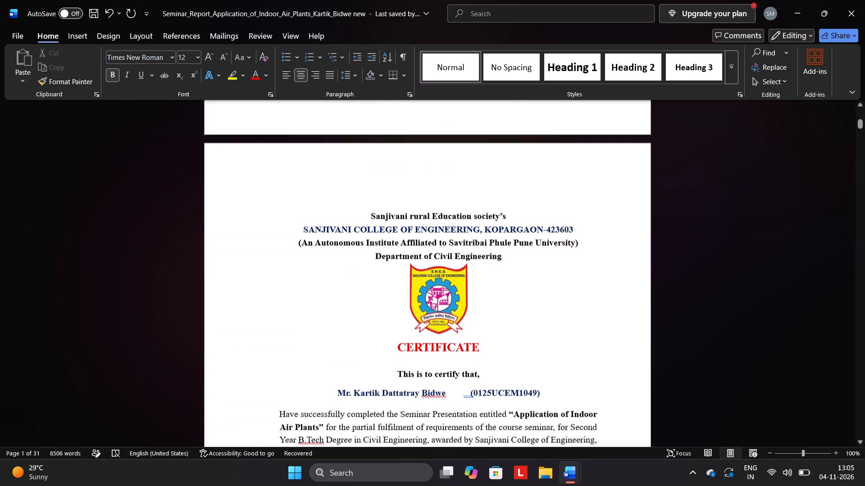
scroll(475, 264, "down", 4)
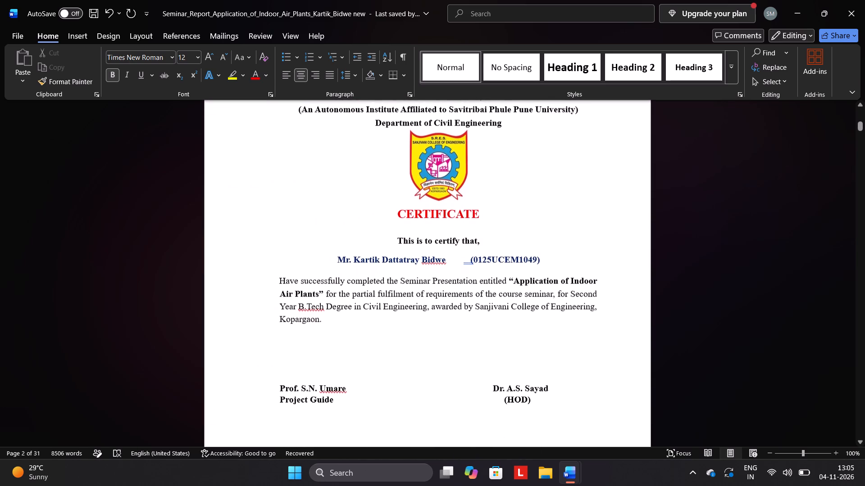
scroll(475, 264, "down", 1)
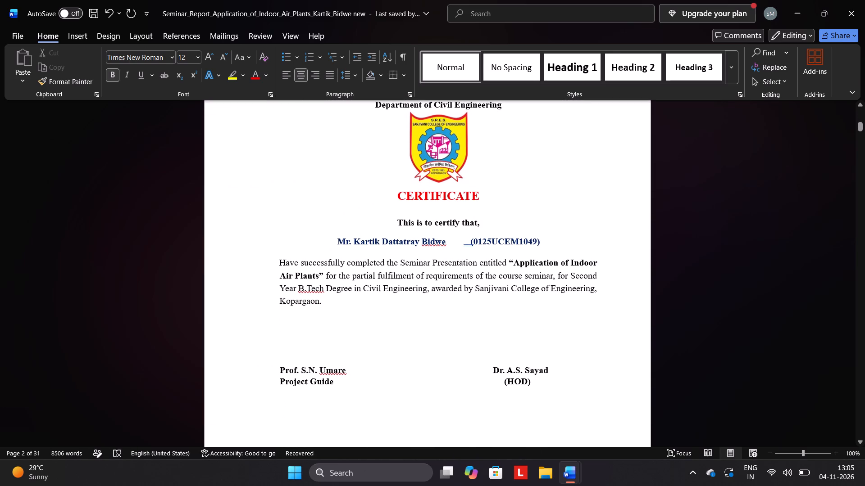
left_click(307, 383)
key("BackSpace")
key("BackSpace")
key("BackSpace")
key("BackSpace")
key("BackSpace")
key("BackSpace")
key("BackSpace")
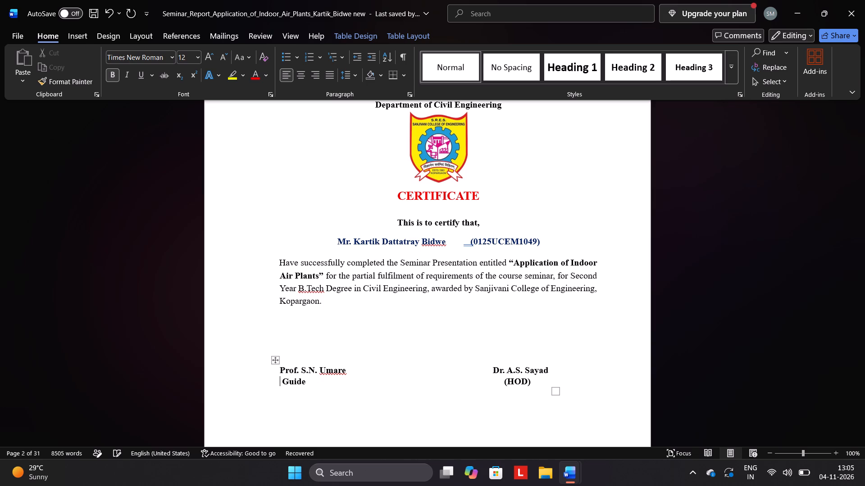
type("in")
key("BackSpace")
key("BackSpace")
type("In")
type("ternal")
key("space")
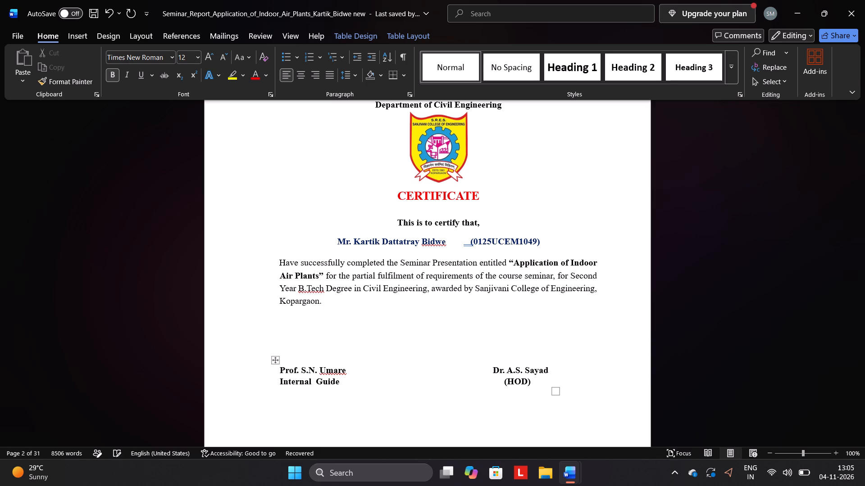
key("BackSpace")
key("space")
type("co-")
Enclose the "Internal co- Guide" designation on the certificate page in parentheses.
left_click(354, 381)
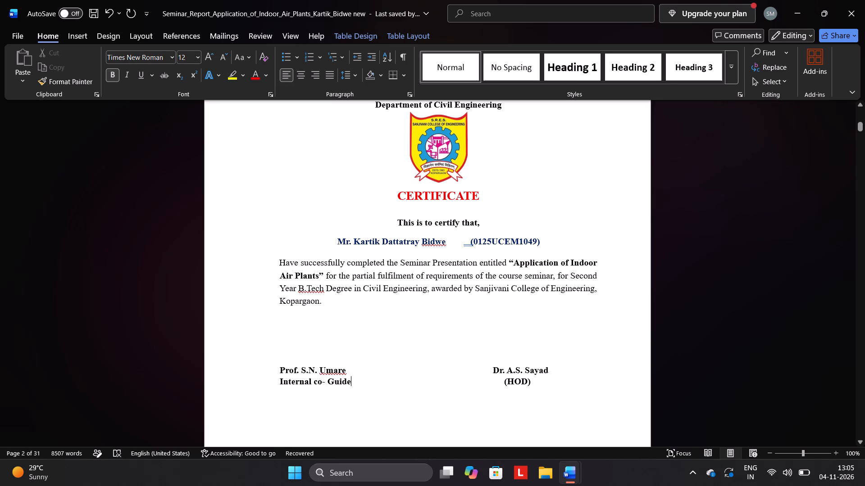
key("shift+parenright")
key("Left")
key("Left")
key("Left")
key("Left")
key("Left")
key("Left")
key("Left")
key("Left")
key("Left")
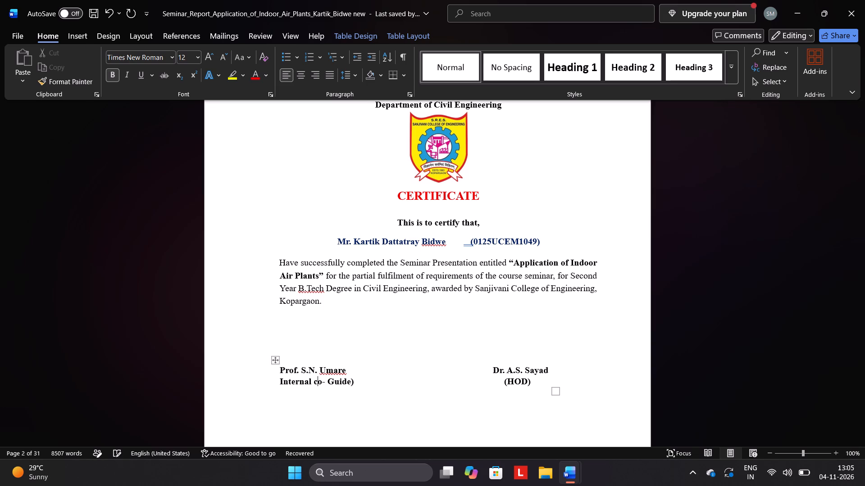
key("Left")
key("Left")
key("Left")
key("Left")
key("Left")
key("Left")
key("Left")
key("Left")
key("Left")
key("Left")
key("shift+parenleft")
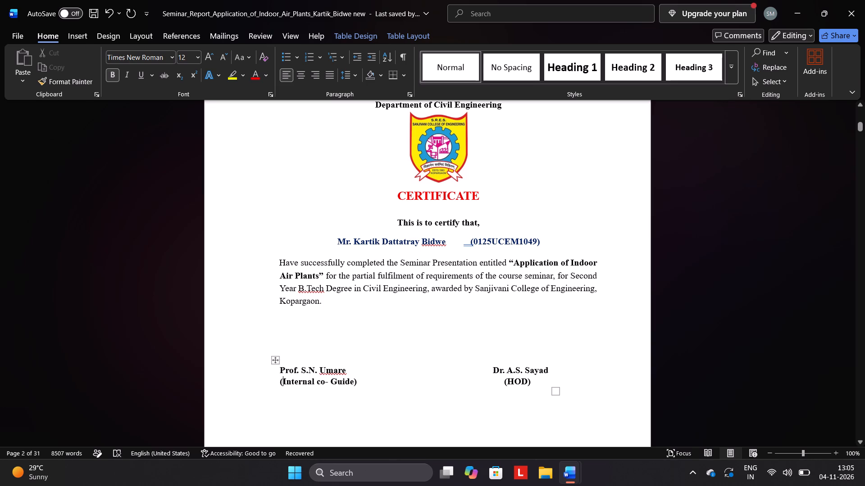
Add the new guide's name with the title "Dr." after the first signatory's name on the certificate, separated by ten spaces.
left_click(371, 369)
key("space")
key("space")
key("space")
key("space")
key("space")
key("space")
key("space")
key("space")
key("space")
key("space")
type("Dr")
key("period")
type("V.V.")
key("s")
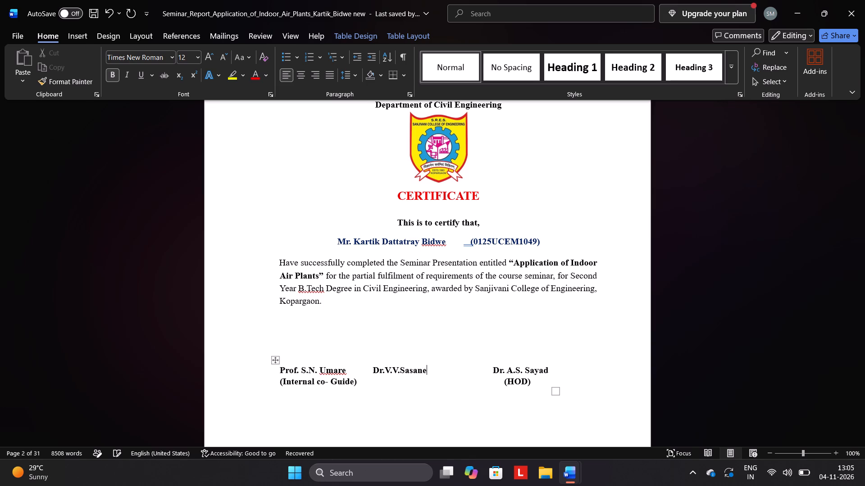
Add "(Internal Guide)" beneath the second signatory's name on the certificate, separated from the co-guide designation by seven spaces.
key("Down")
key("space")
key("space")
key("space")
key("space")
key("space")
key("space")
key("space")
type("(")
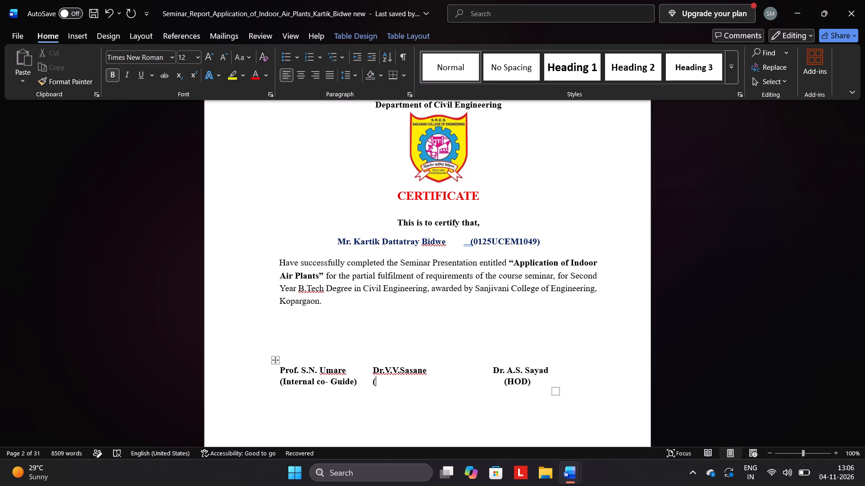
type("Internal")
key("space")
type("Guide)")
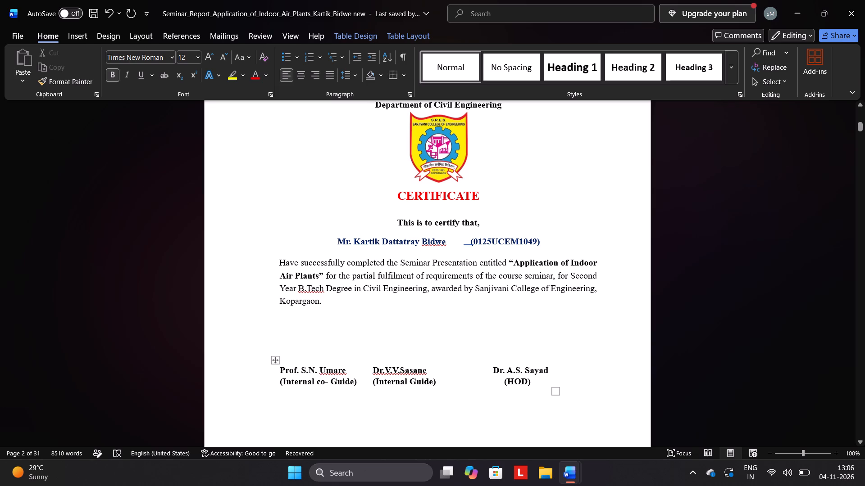
left_click(401, 371)
key("space")
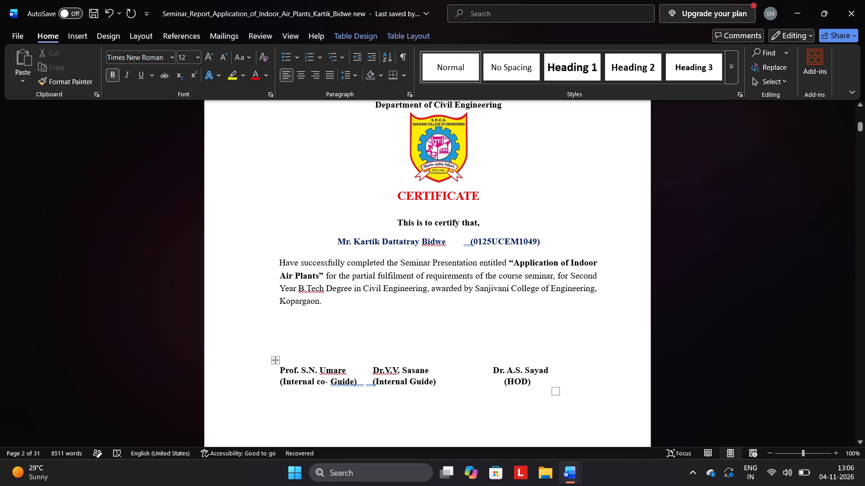
Insert spaces after "Dr." and between the initials in the second signatory's name on the certificate page.
left_click(392, 372)
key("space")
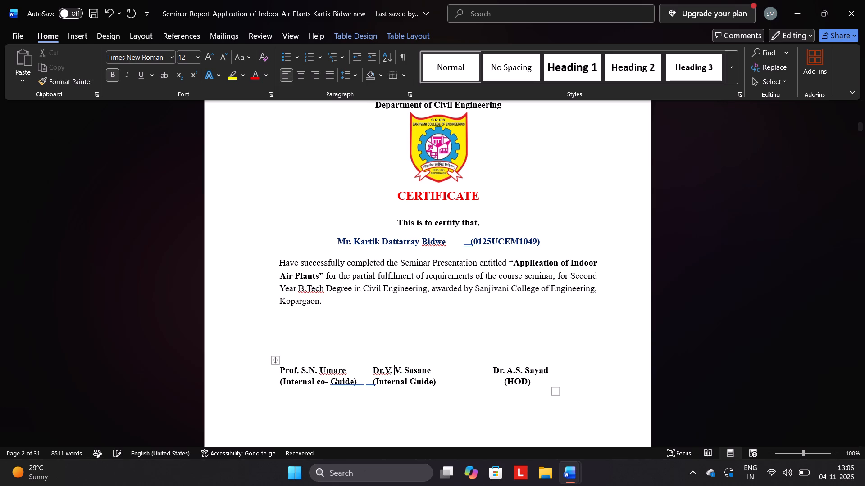
left_click(386, 371)
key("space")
left_click(327, 371)
Right-align the "Submitted by" line and the student's name beneath it on the Acknowledgement page.
scroll(400, 406, "down", 1)
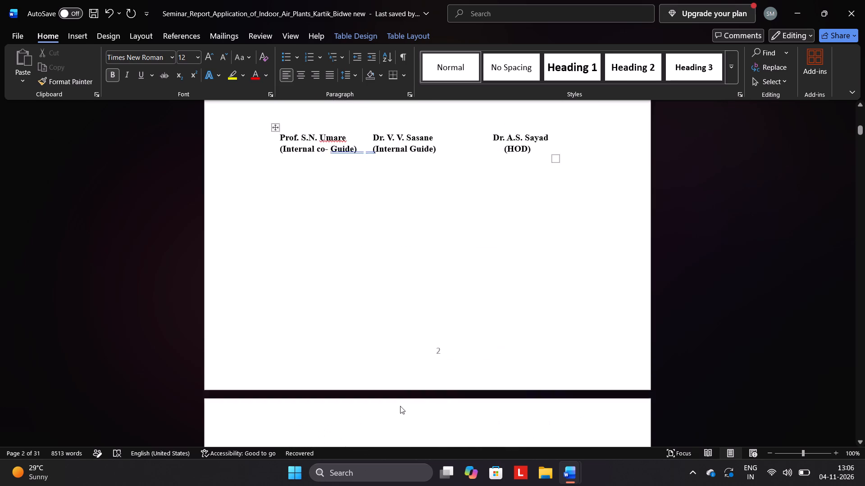
scroll(400, 406, "down", 2)
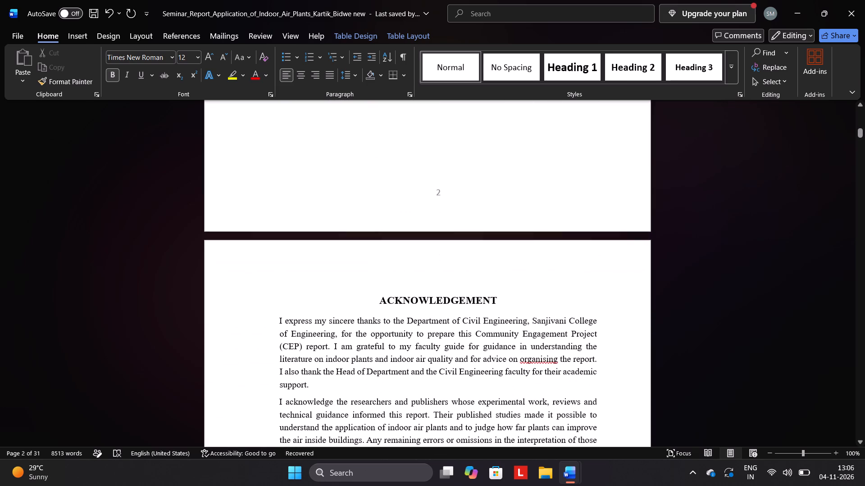
scroll(400, 406, "down", 1)
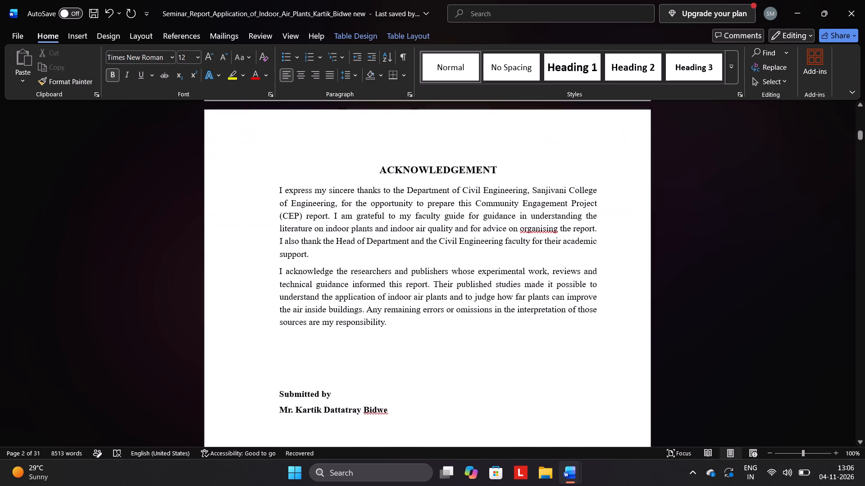
scroll(400, 406, "down", 2)
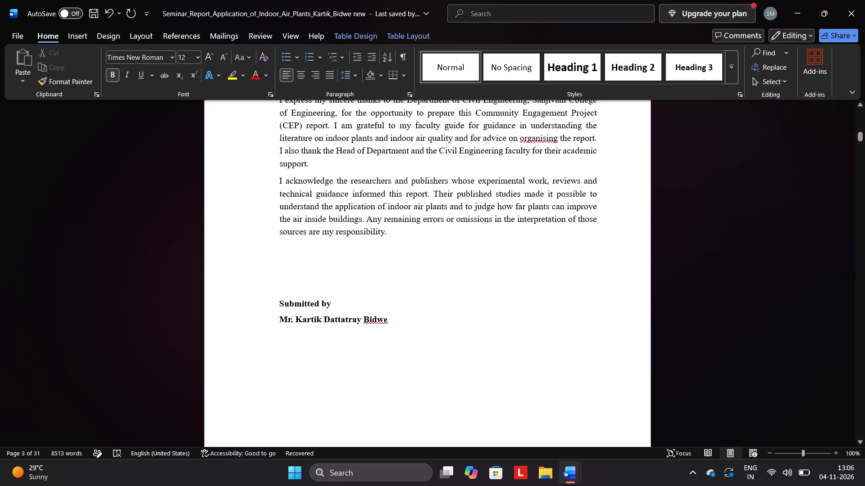
left_click_drag(280, 303, 407, 344)
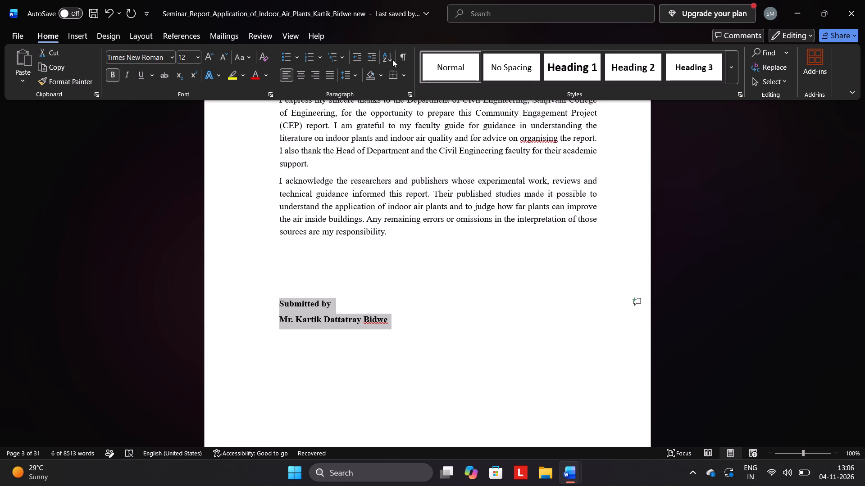
left_click(315, 73)
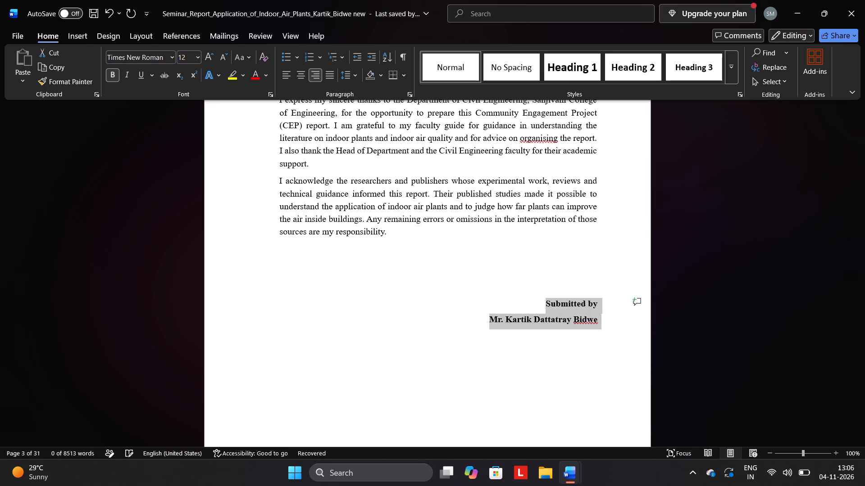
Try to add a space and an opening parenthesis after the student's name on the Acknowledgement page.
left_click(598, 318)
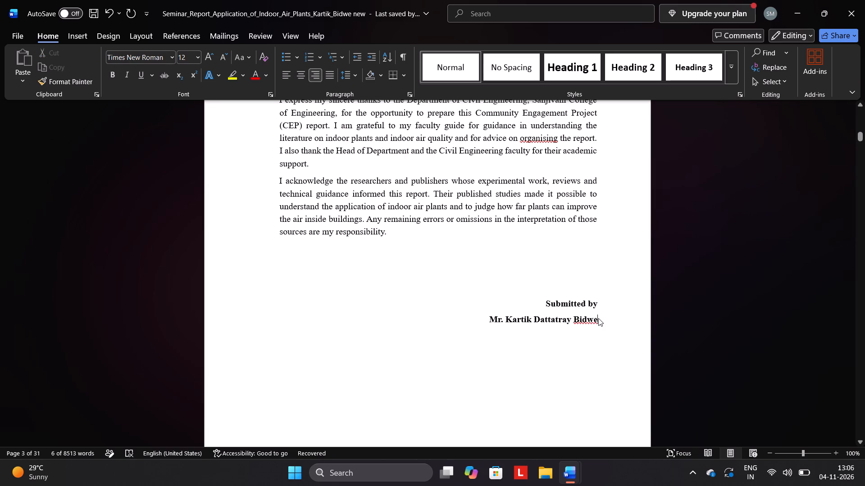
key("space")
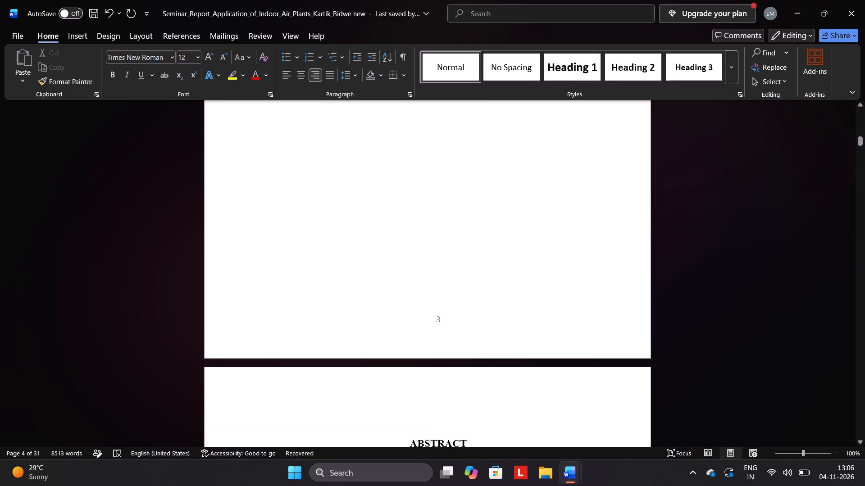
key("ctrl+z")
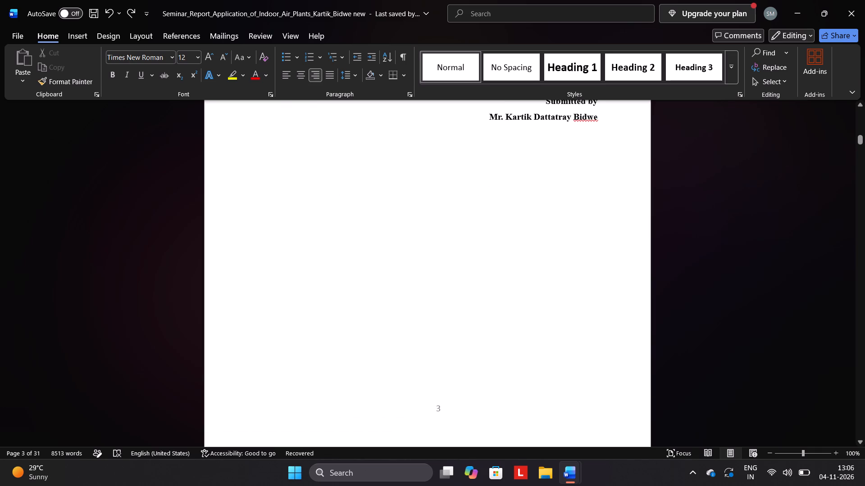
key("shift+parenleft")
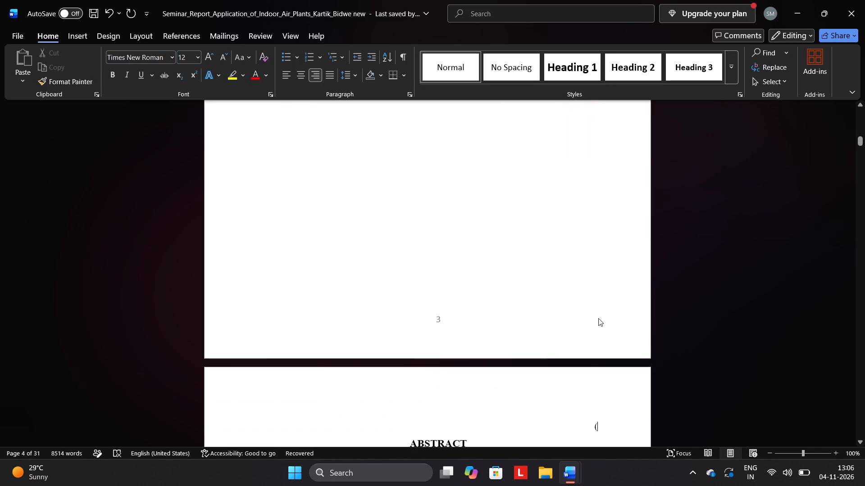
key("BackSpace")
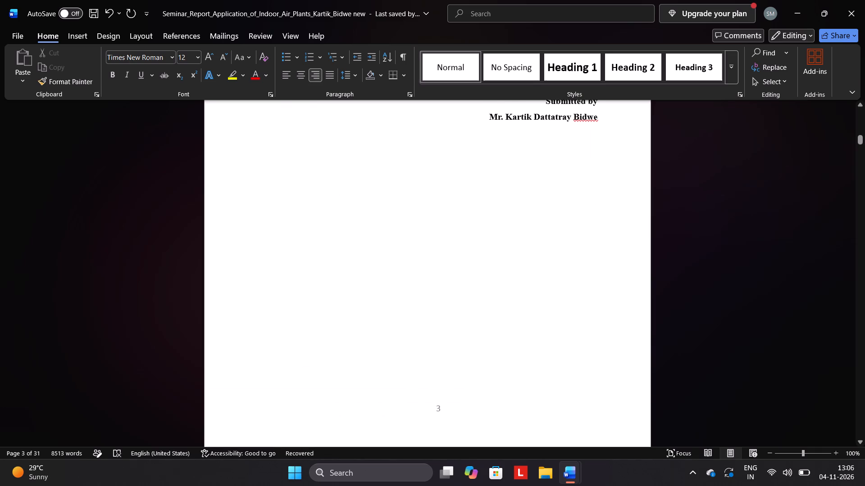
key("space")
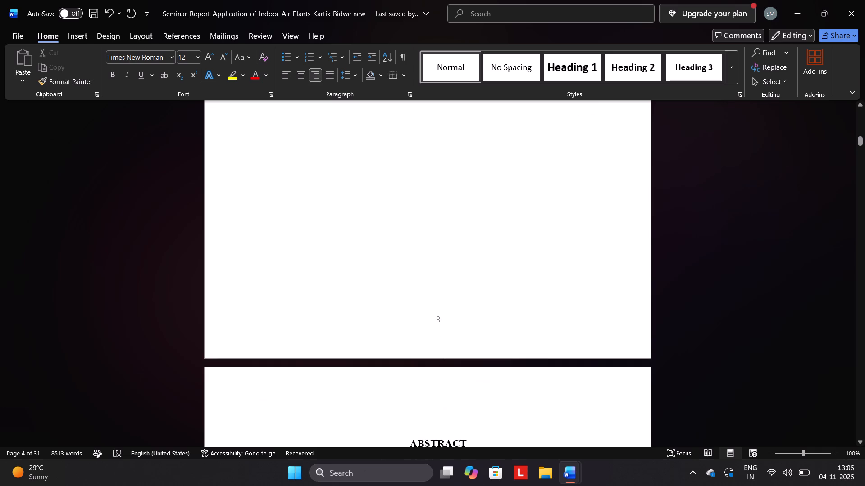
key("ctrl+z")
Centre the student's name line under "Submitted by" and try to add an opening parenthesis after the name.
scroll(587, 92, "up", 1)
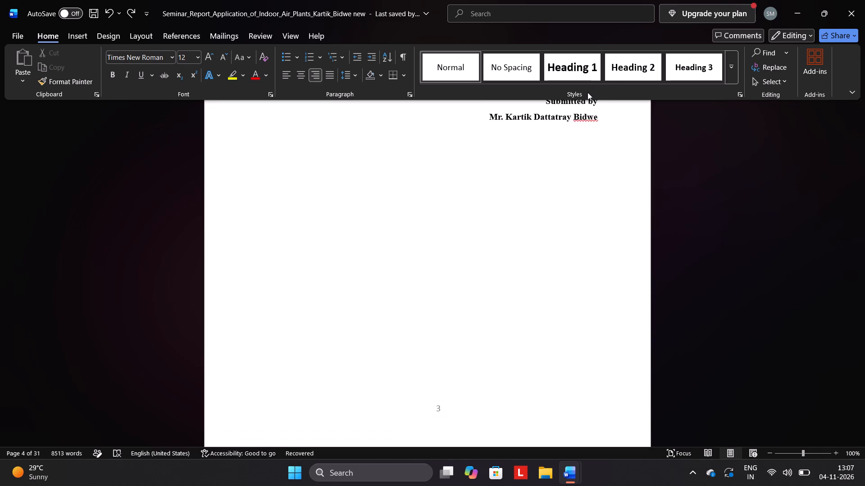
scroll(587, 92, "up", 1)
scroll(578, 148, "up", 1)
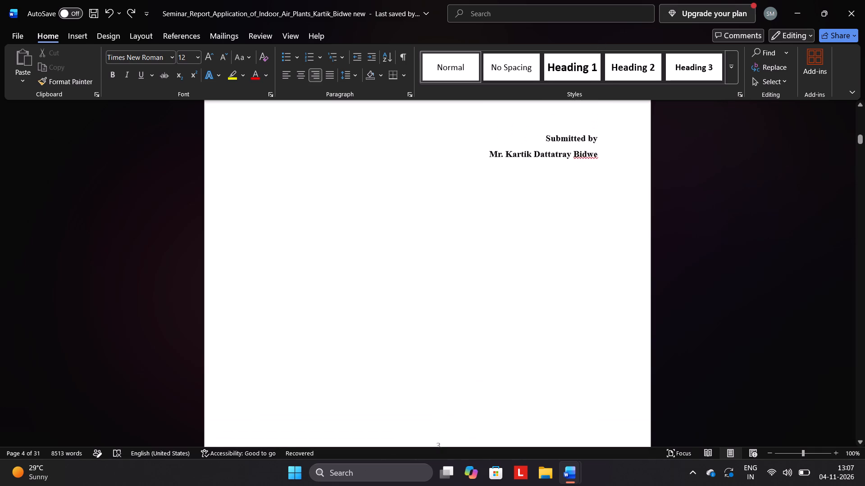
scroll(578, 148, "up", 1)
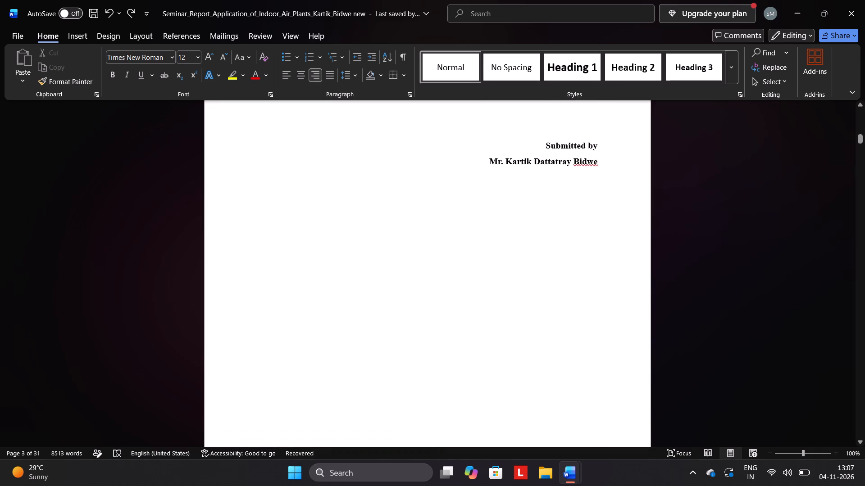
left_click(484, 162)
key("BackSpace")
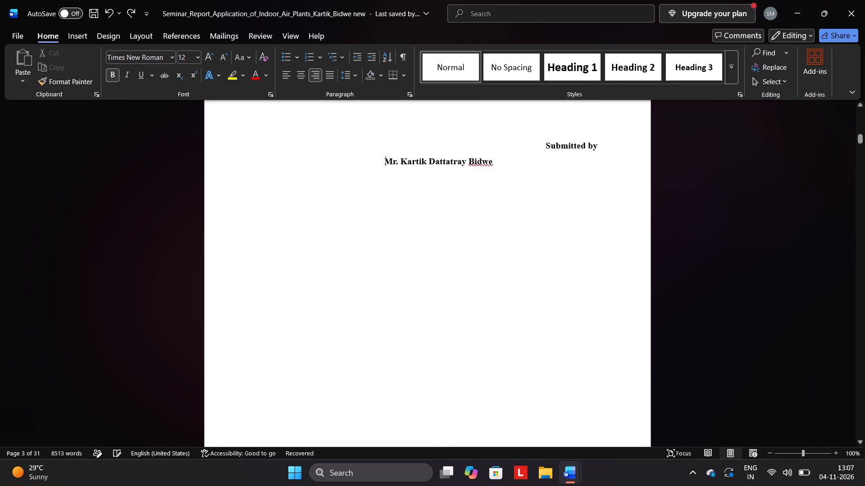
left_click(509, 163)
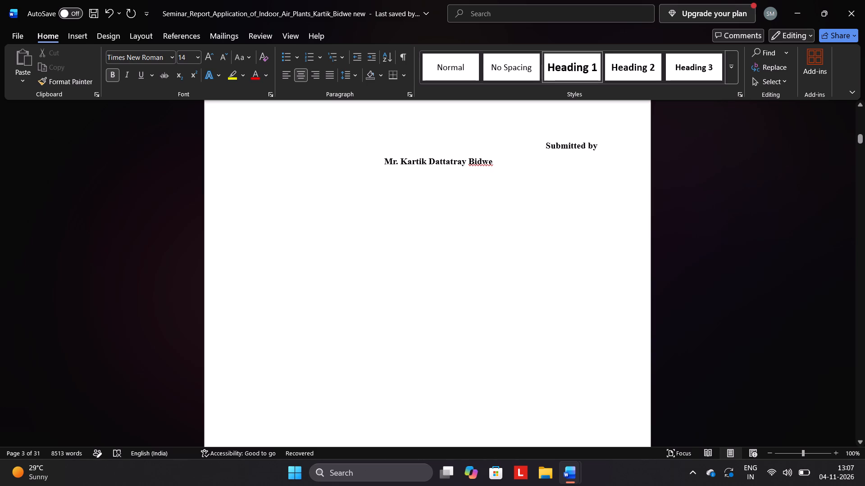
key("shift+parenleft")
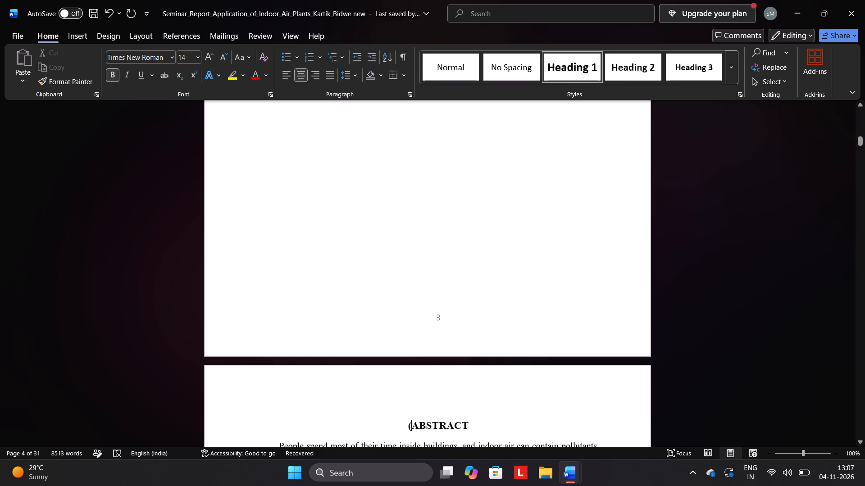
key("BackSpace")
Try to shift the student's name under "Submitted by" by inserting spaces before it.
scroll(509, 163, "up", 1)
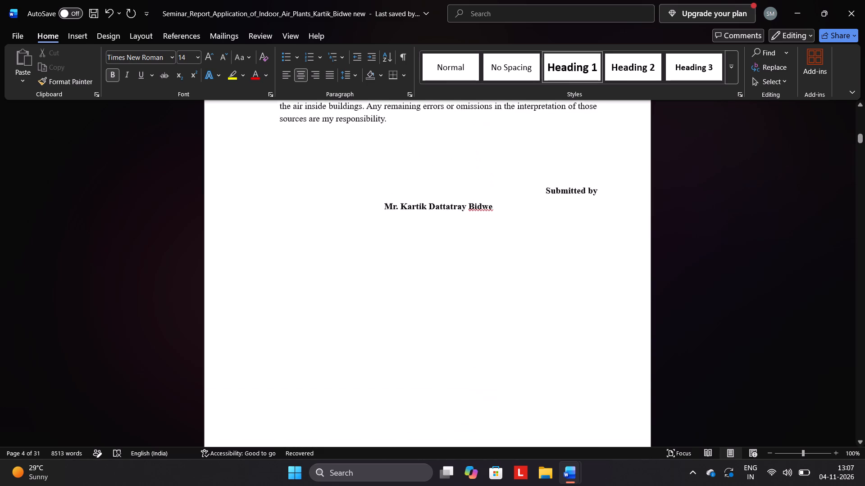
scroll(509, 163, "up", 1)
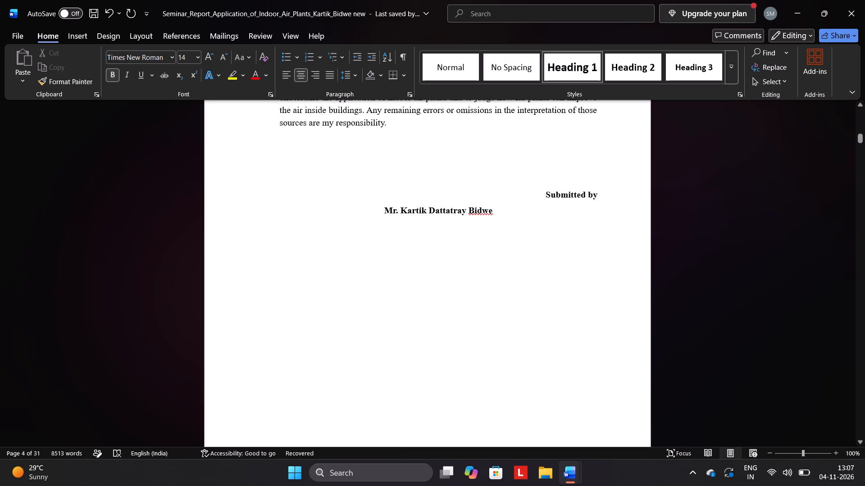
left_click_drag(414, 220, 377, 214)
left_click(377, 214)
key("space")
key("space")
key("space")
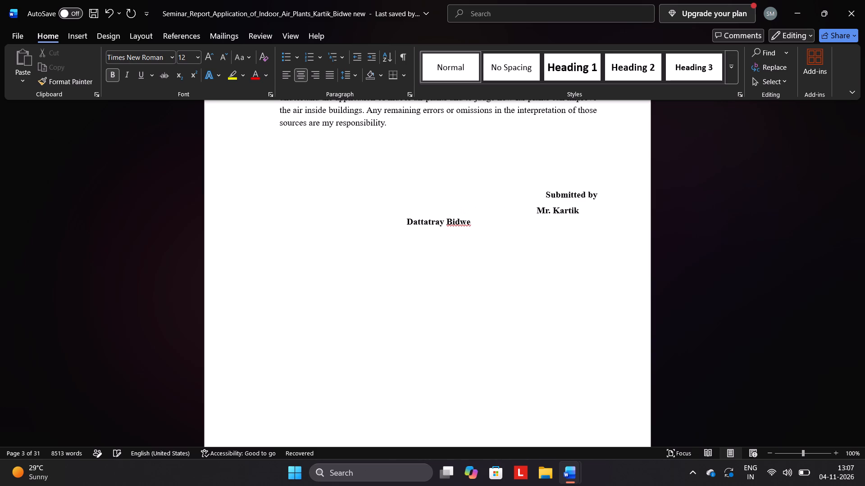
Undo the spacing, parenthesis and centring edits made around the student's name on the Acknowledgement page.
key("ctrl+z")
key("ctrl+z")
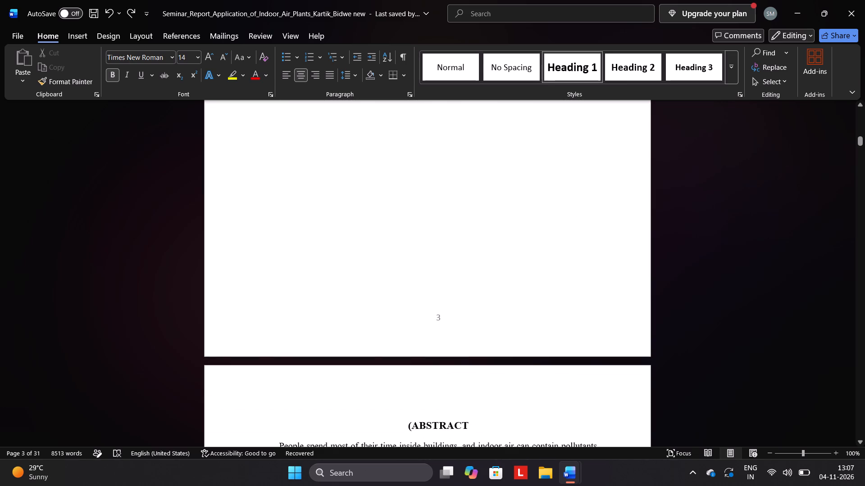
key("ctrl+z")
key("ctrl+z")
Add a comma after "Submitted by" on the Acknowledgement page.
scroll(380, 211, "up", 1)
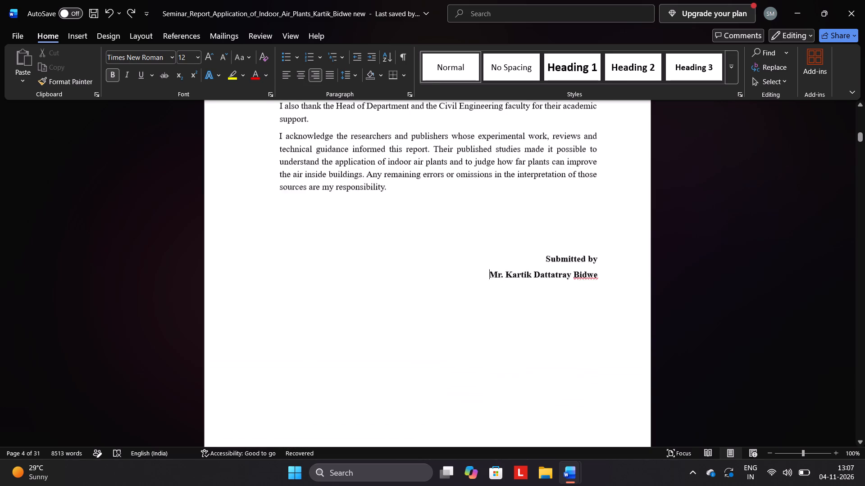
scroll(380, 211, "up", 1)
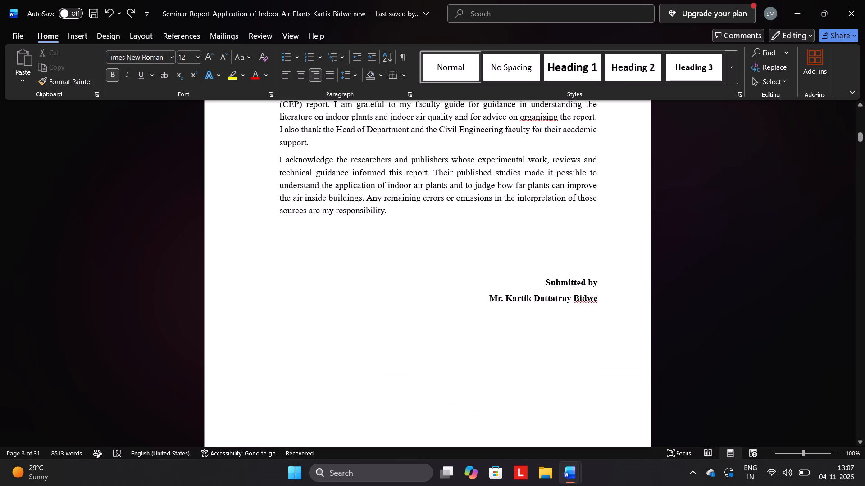
left_click(599, 287)
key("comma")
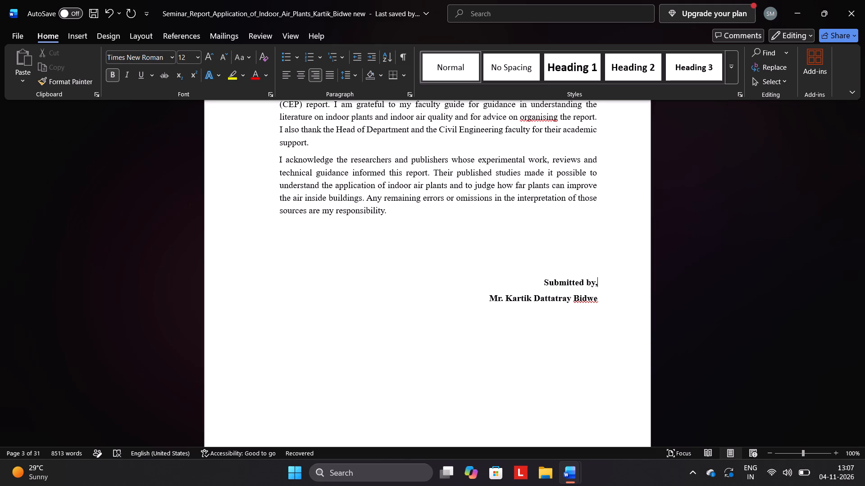
Select the individual study entries under section 2.2 in the table of contents, starting from 2.2.1.
scroll(599, 287, "down", 1)
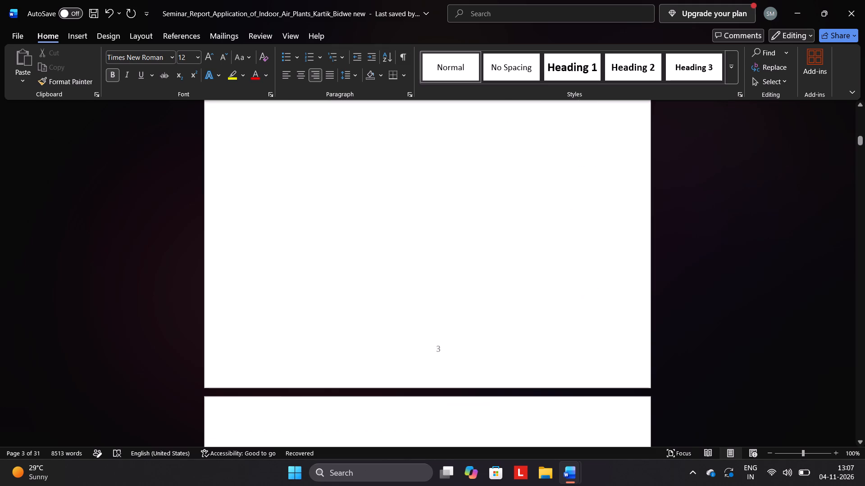
scroll(599, 287, "down", 2)
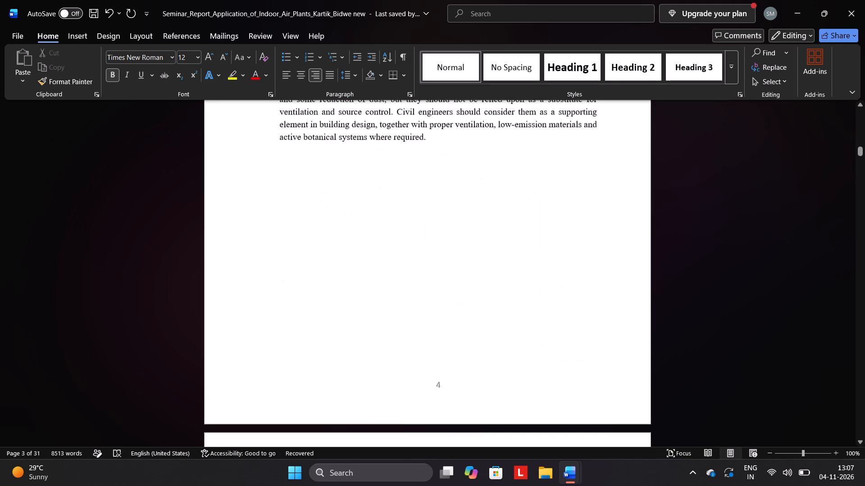
scroll(599, 287, "down", 2)
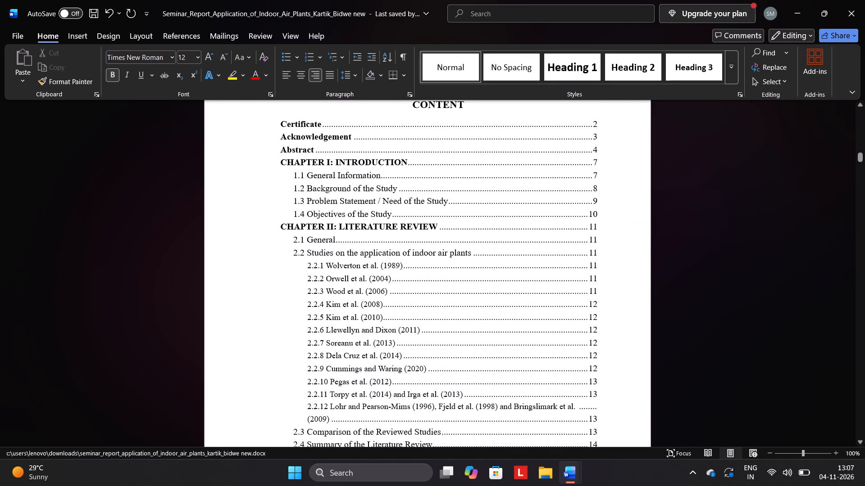
left_click_drag(304, 267, 455, 345)
left_click(455, 345)
left_click(455, 345)
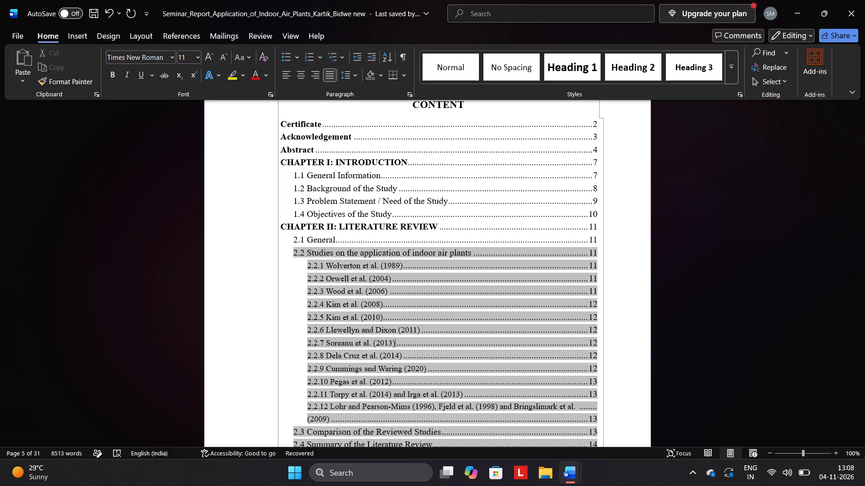
Select the contents entries from 2.2.1 through 2.4 Summary of the Literature Review on the CONTENT page.
left_click(423, 281)
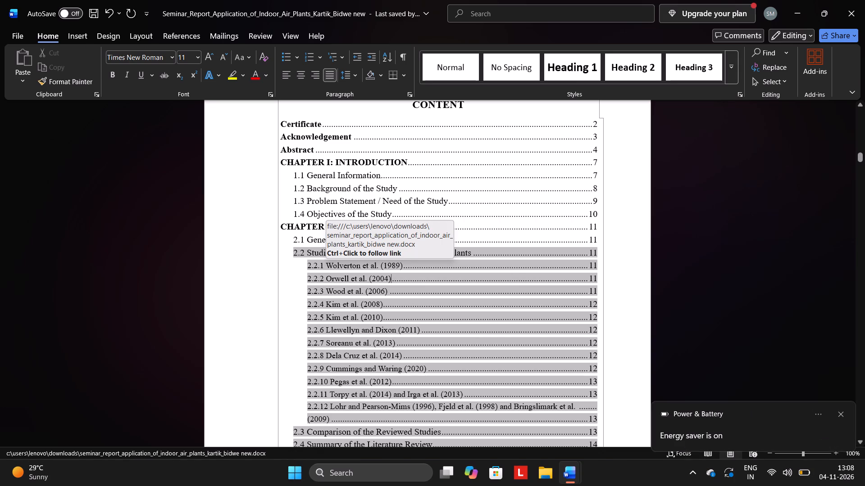
left_click_drag(306, 265, 430, 409)
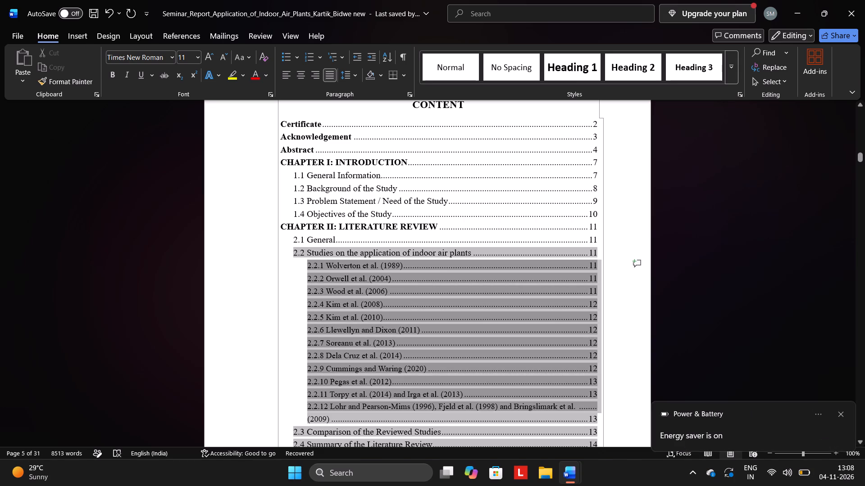
left_click_drag(430, 409, 453, 447)
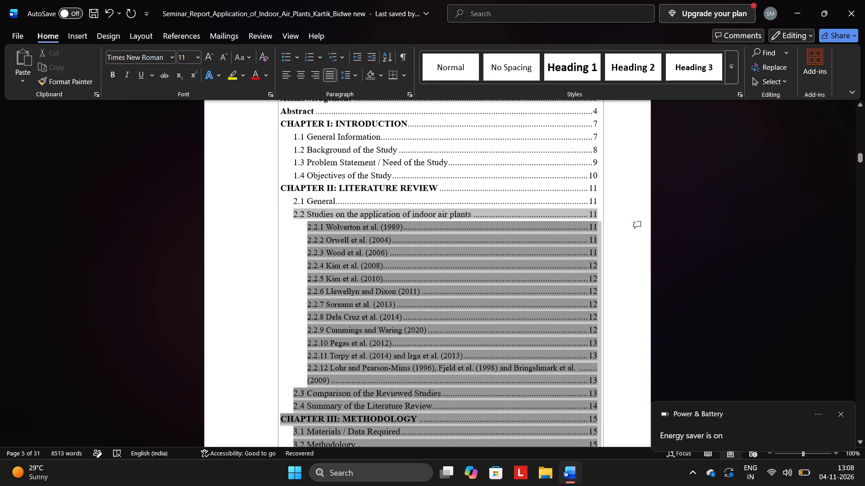
left_click_drag(453, 447, 478, 393)
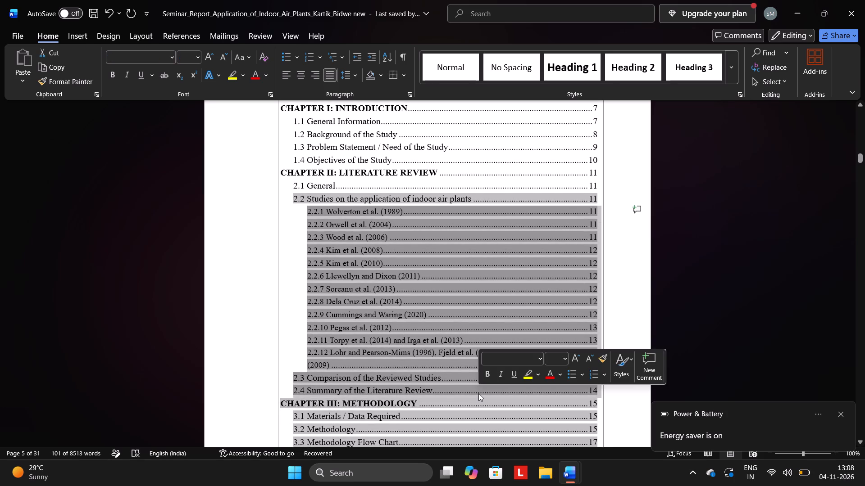
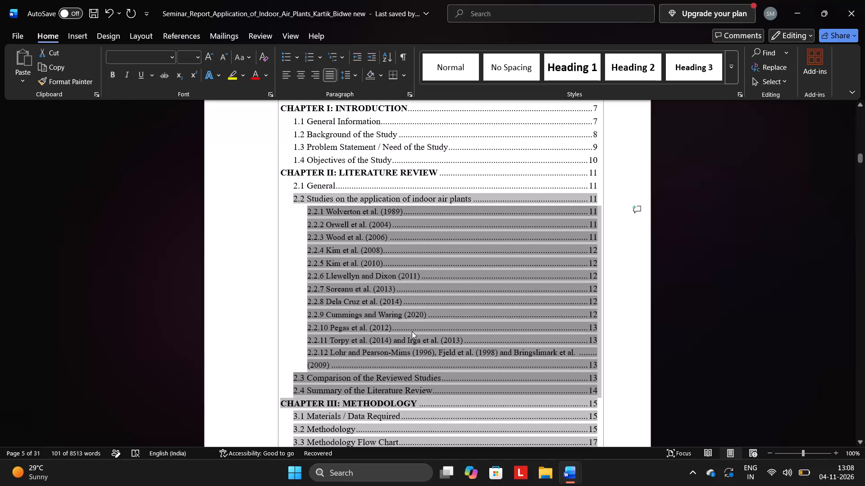
Undo the last edit made in the report.
left_click(412, 332)
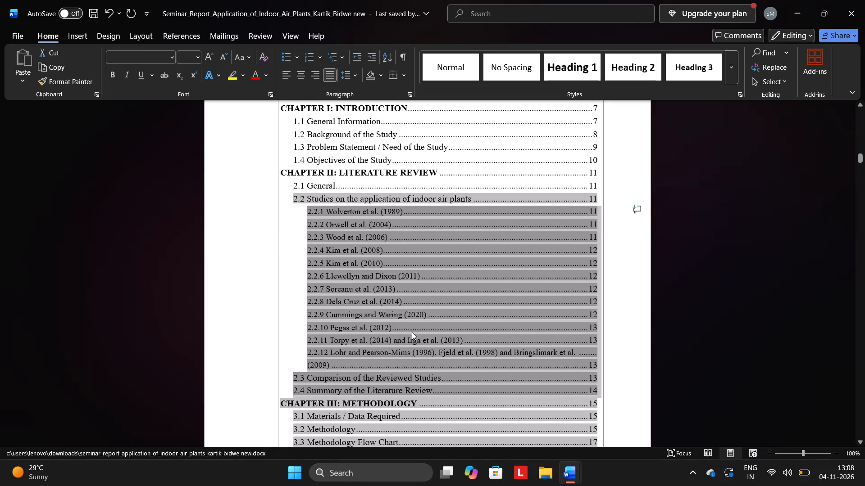
scroll(443, 273, "down", 2)
scroll(443, 273, "up", 1)
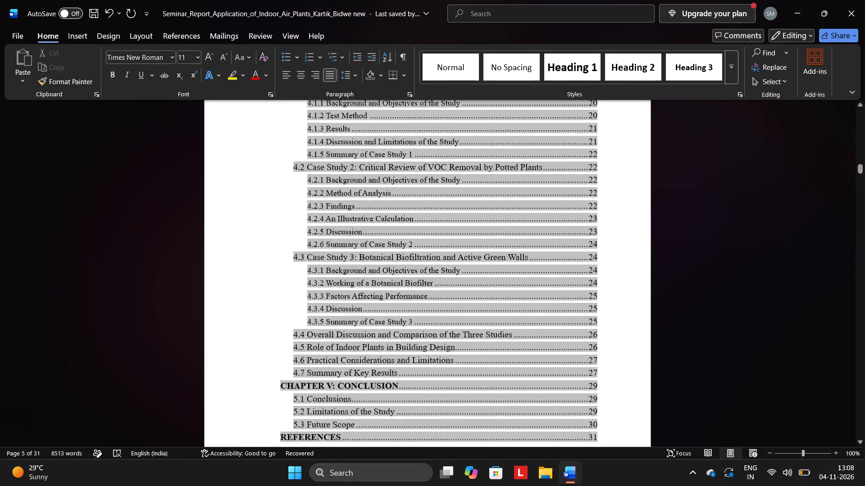
scroll(443, 273, "up", 3)
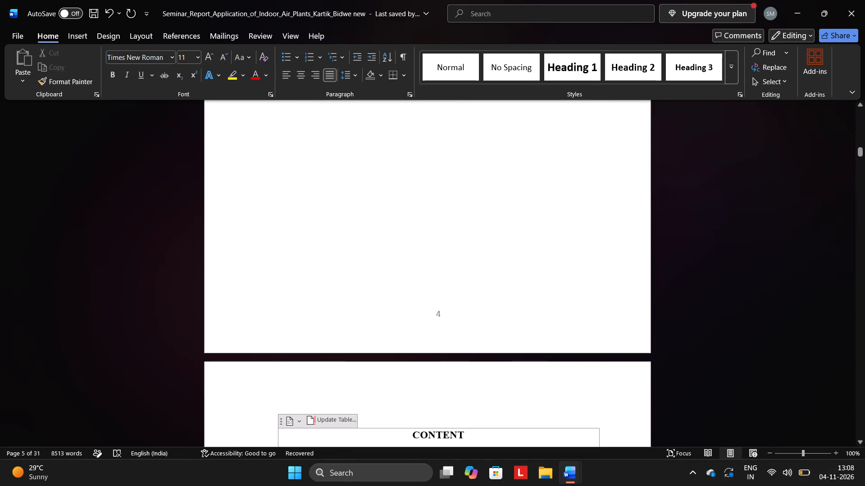
key("ctrl+z")
Examine the rest of the contents list and the opening pages of Chapter I, including the 1.1 General Information section.
scroll(443, 273, "down", 3)
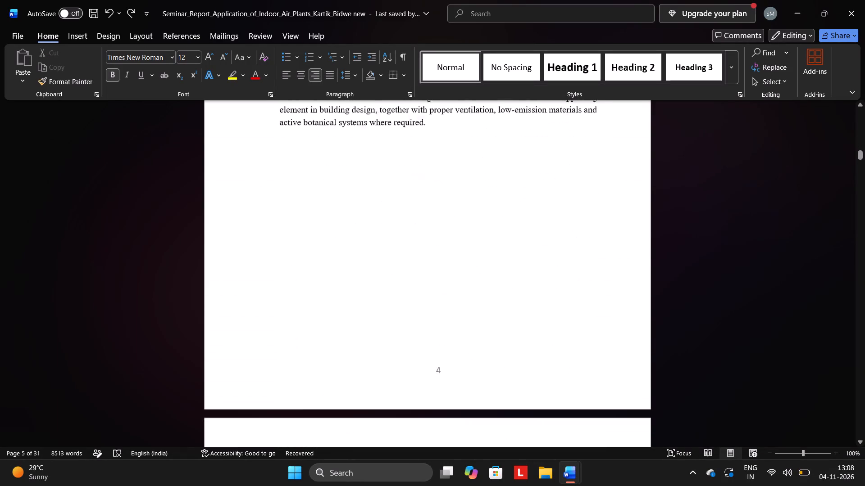
scroll(443, 273, "down", 7)
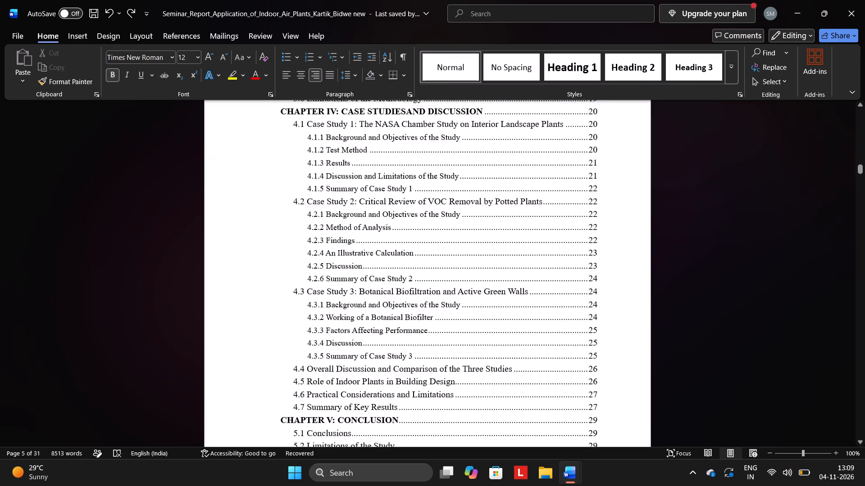
scroll(443, 273, "down", 5)
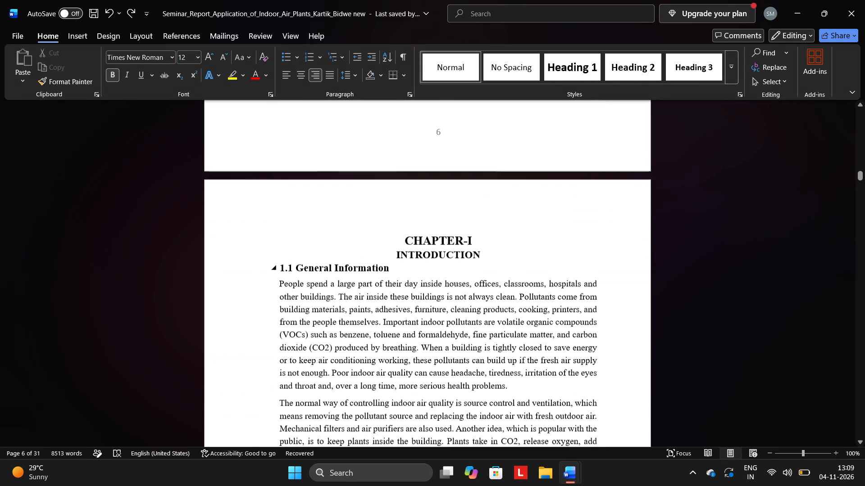
scroll(443, 273, "down", 2)
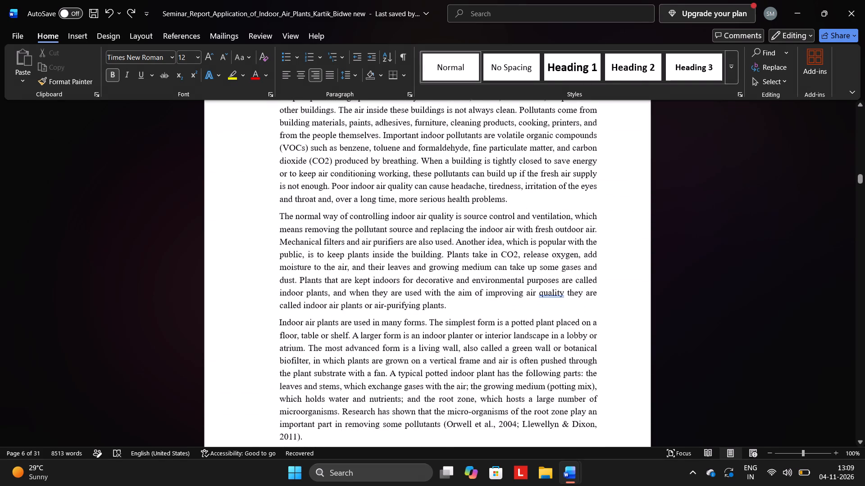
scroll(460, 270, "down", 1)
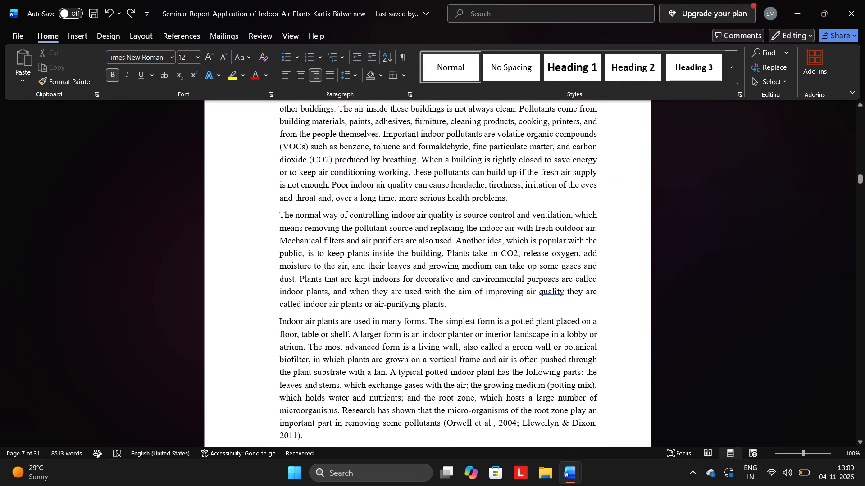
scroll(460, 270, "right", 1)
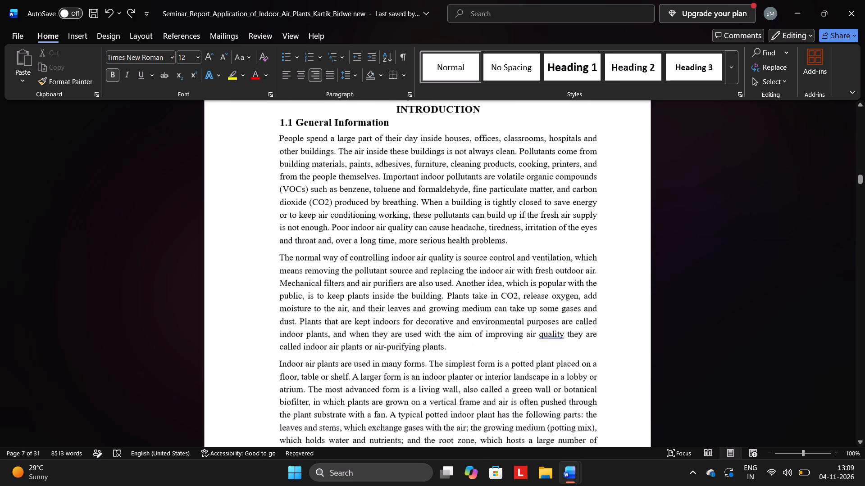
scroll(460, 270, "right", 1)
scroll(460, 270, "down", 3)
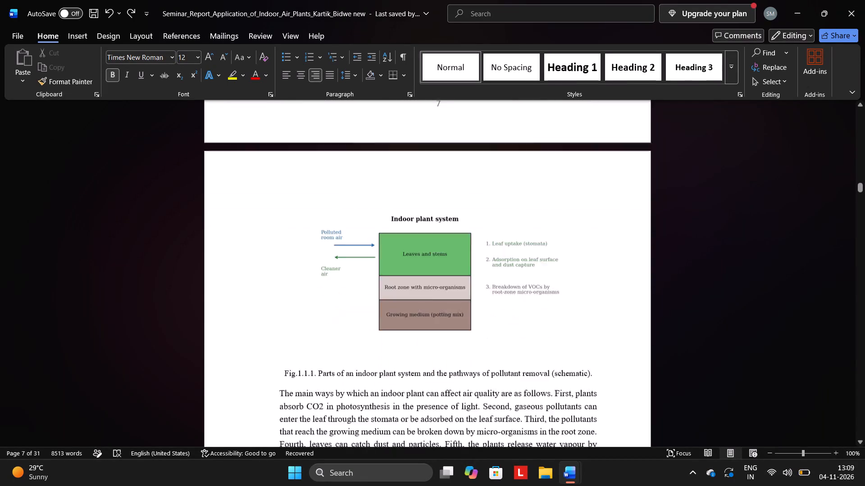
scroll(460, 270, "down", 2)
scroll(460, 270, "up", 5)
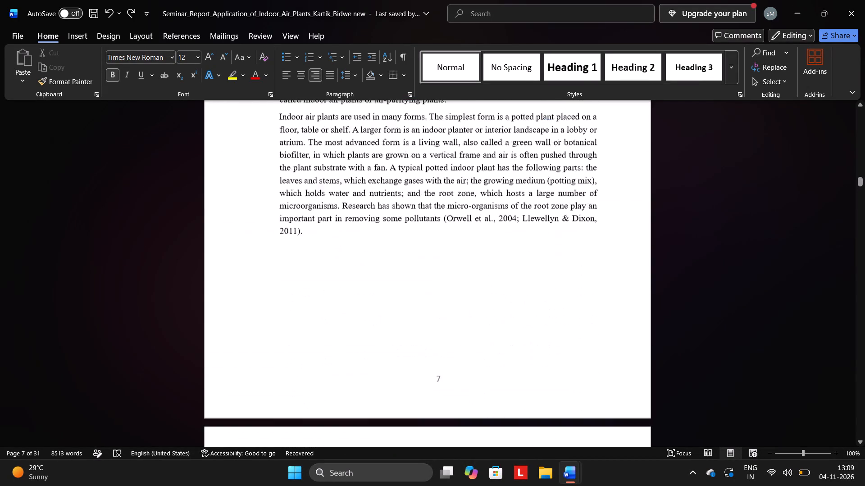
scroll(460, 270, "up", 2)
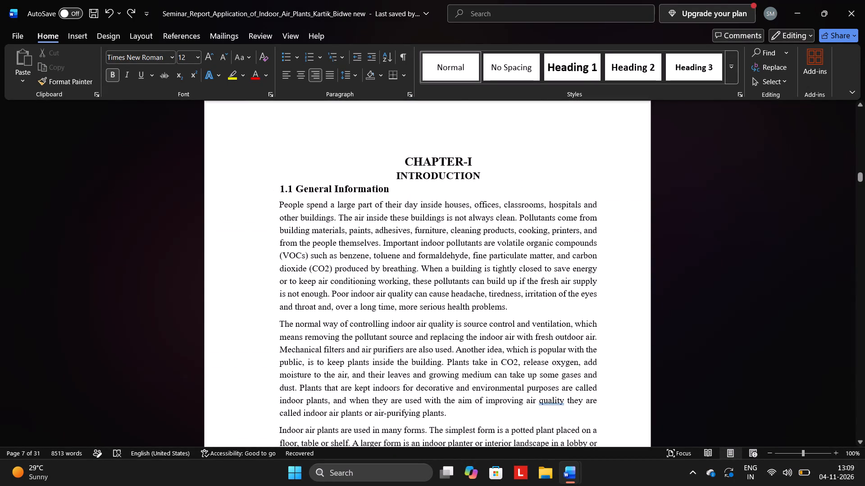
left_click_drag(361, 191, 312, 182)
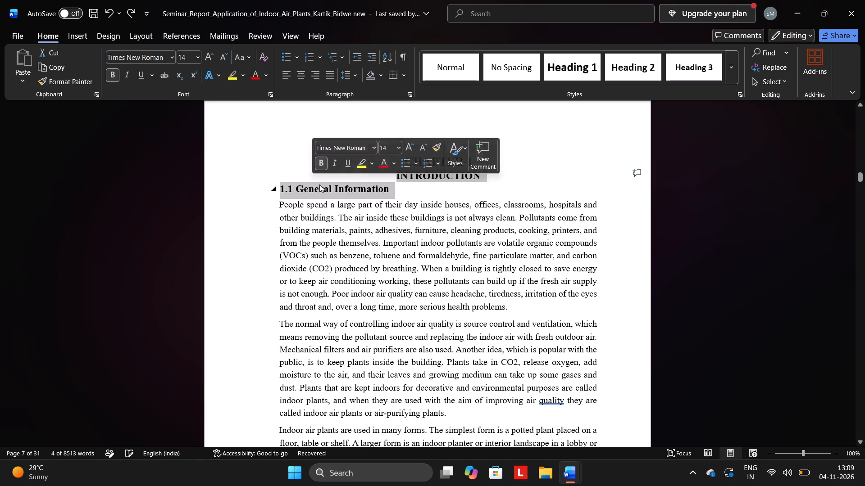
left_click(400, 186)
Replace the contents entries from 2.2.1 Wolverton et al. (1989) through 2.4 Summary of the Literature Review with a single blank line.
scroll(400, 186, "up", 5)
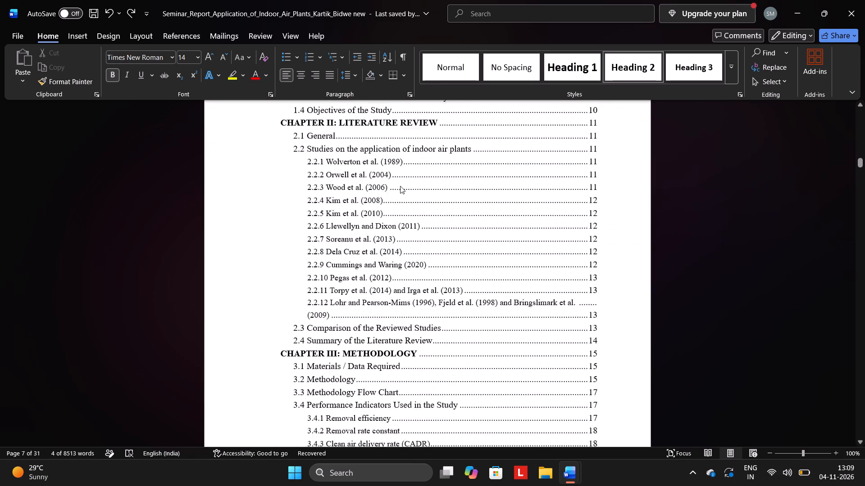
scroll(400, 186, "up", 6)
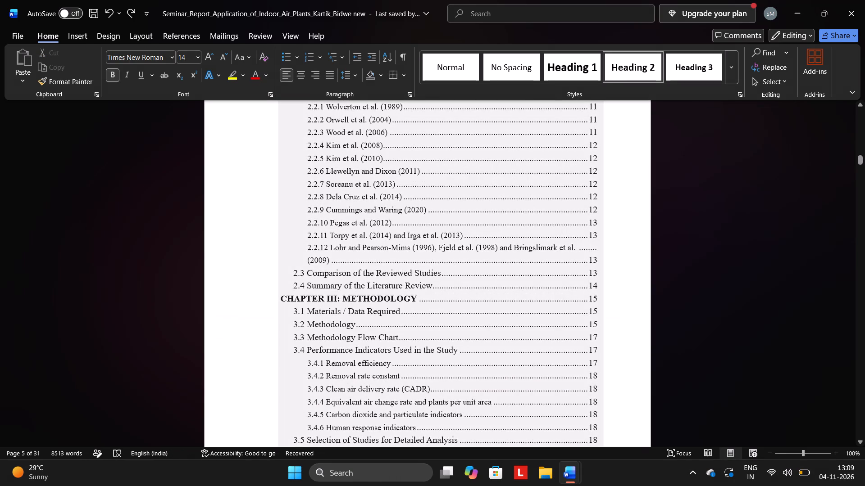
scroll(384, 173, "up", 1)
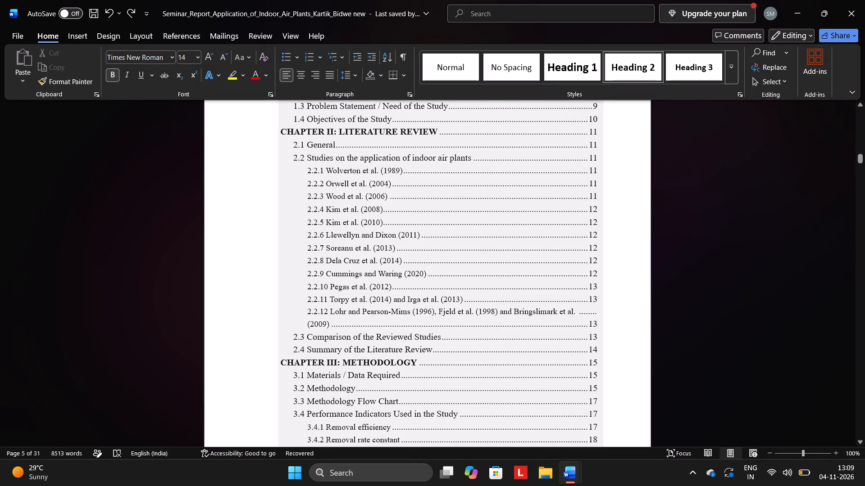
left_click_drag(303, 173, 405, 334)
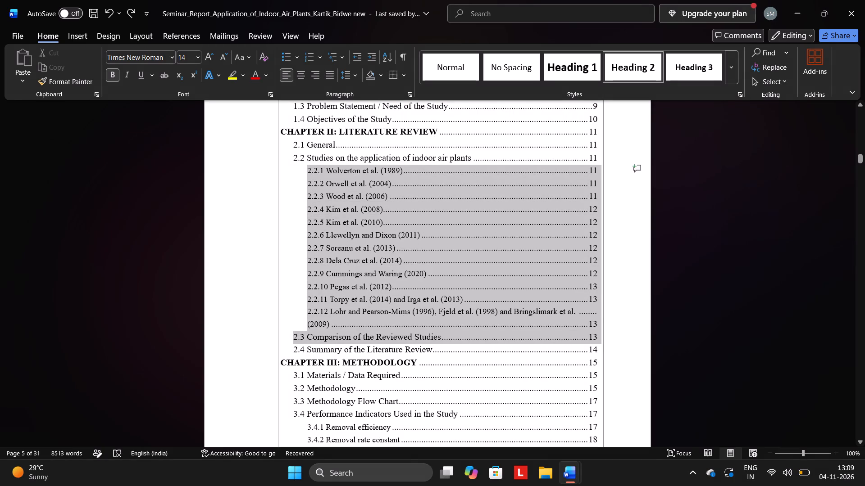
left_click_drag(405, 334, 411, 344)
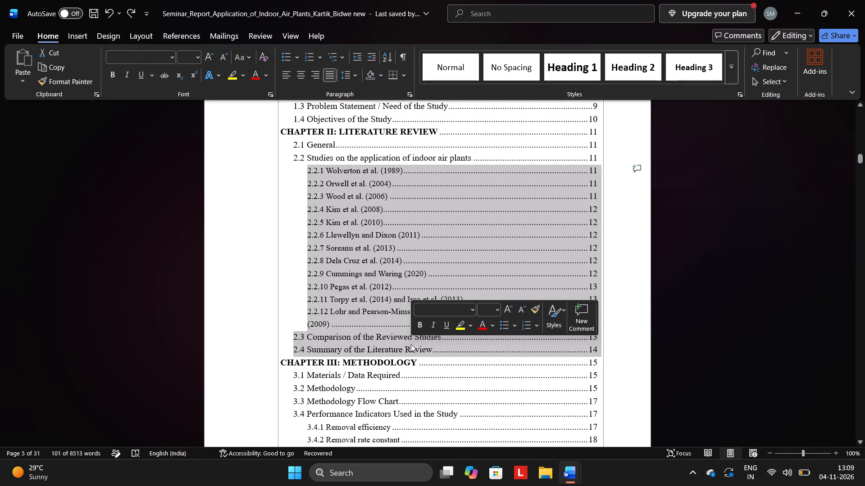
key("space")
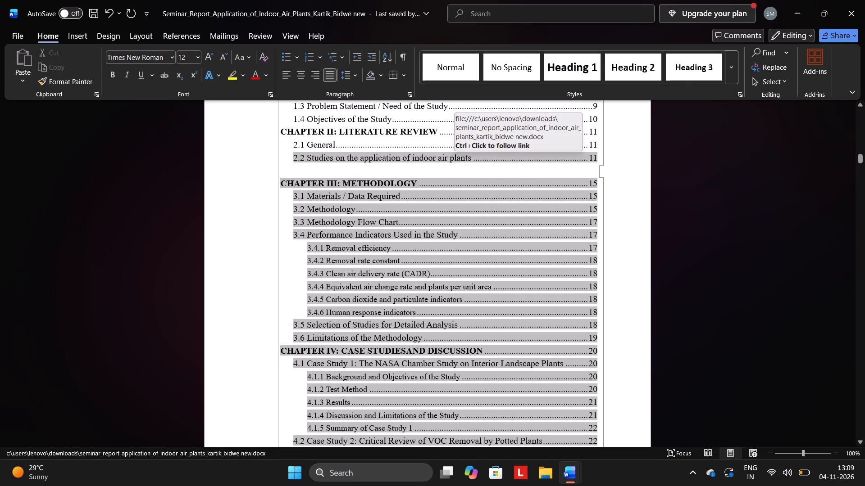
Retitle contents entry 2.2 as "Literature Review", keeping its number and page reference.
left_click(308, 156)
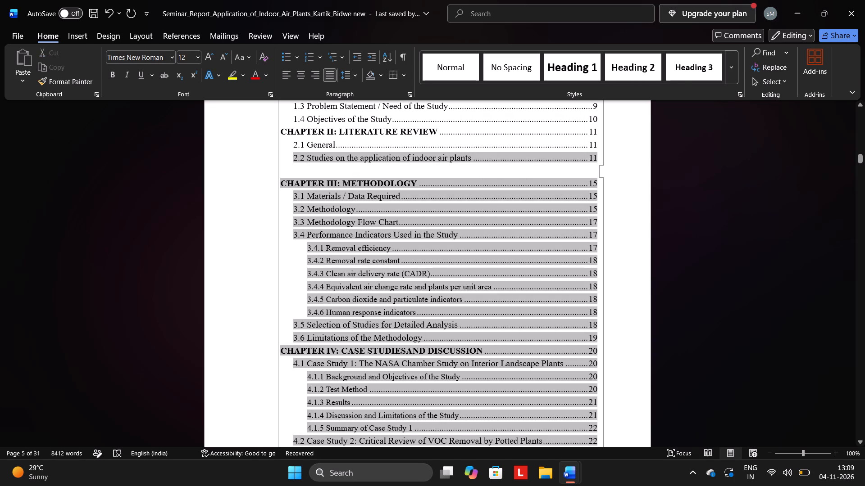
left_click(472, 158)
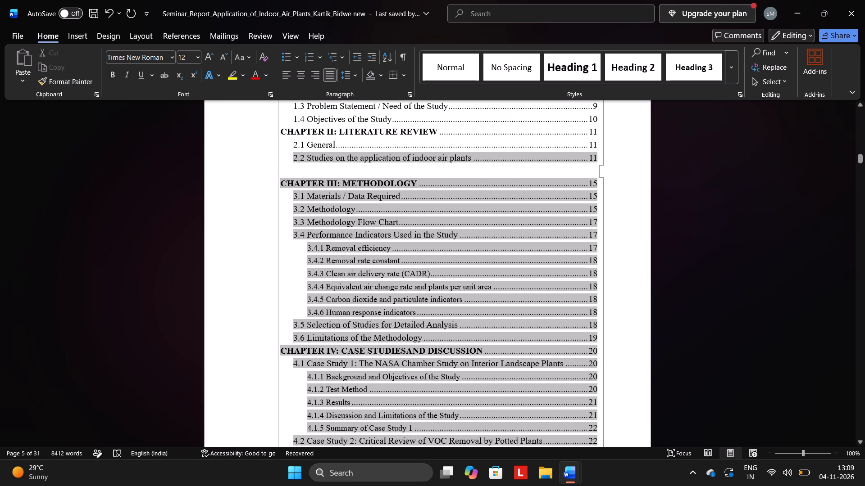
left_click(309, 157)
left_click_drag(309, 157, 473, 155)
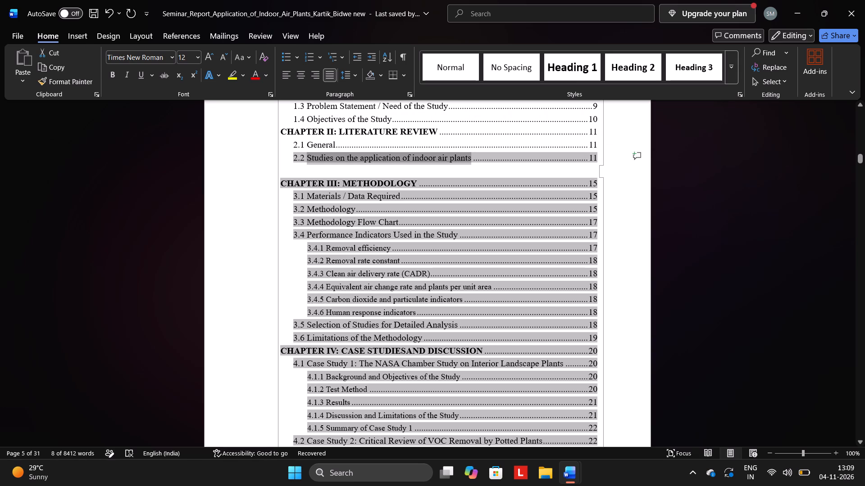
type("Literatrure")
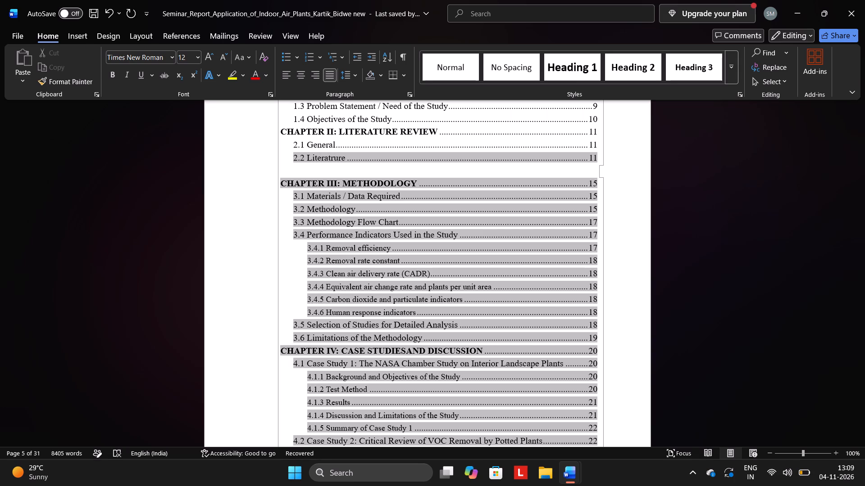
key("BackSpace")
key("BackSpace")
key("BackSpace")
key("BackSpace")
type("ure")
key("space")
type("Revi")
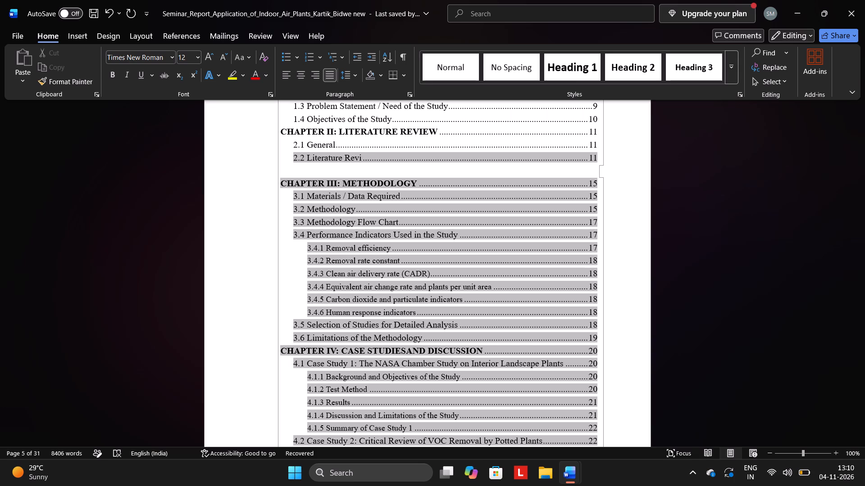
type("ew")
Remove the last two letters from the title of contents entry 2.2.
scroll(502, 206, "up", 1)
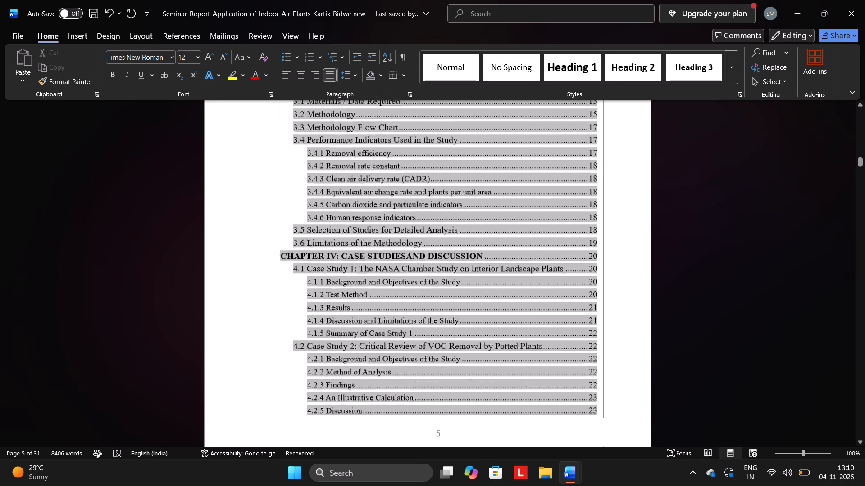
scroll(502, 206, "up", 2)
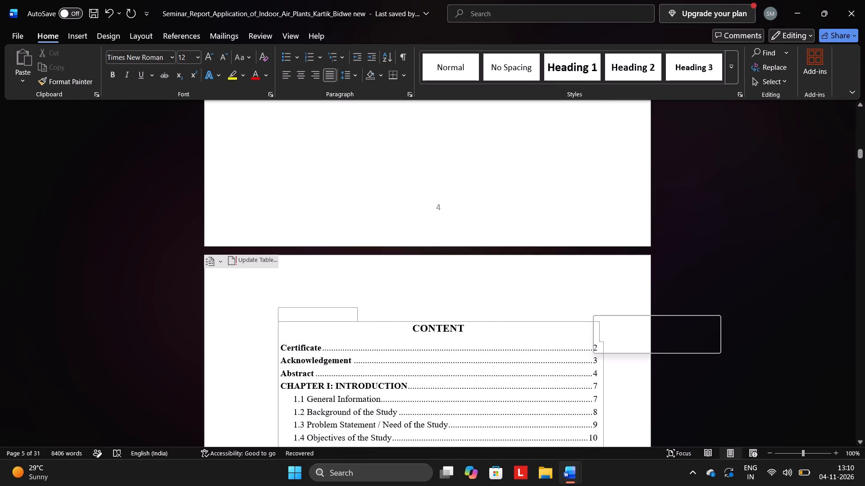
scroll(590, 367, "down", 3)
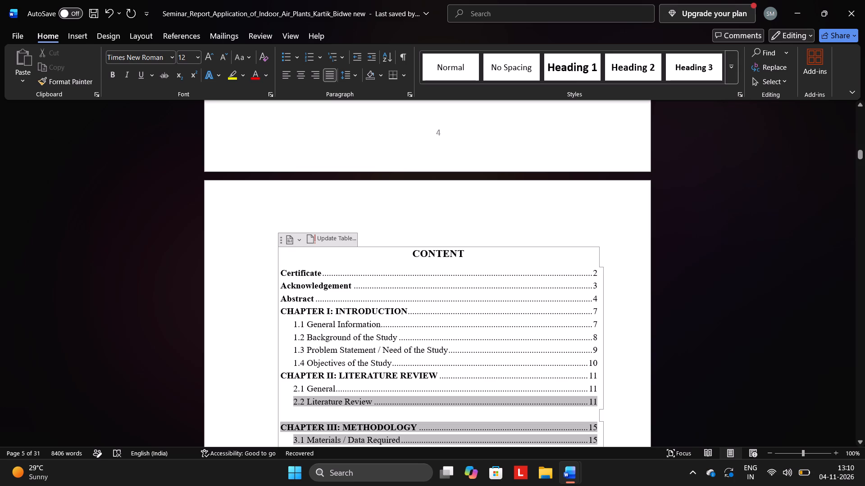
key("BackSpace")
key("BackSpace")
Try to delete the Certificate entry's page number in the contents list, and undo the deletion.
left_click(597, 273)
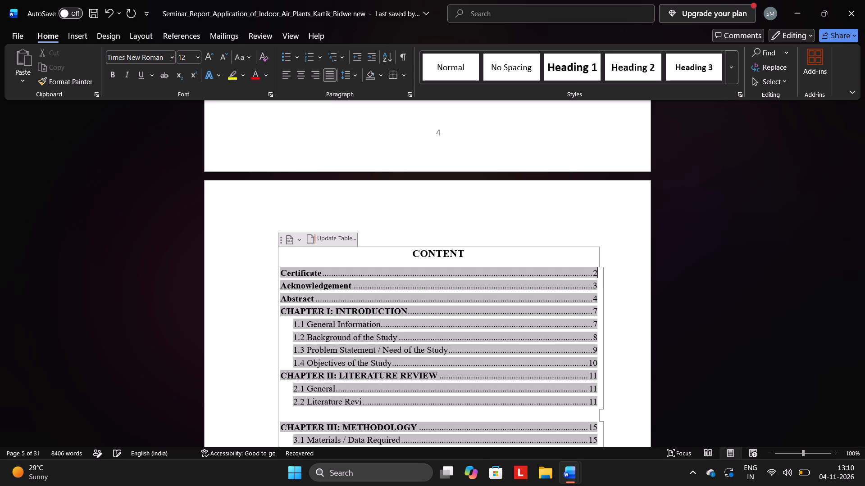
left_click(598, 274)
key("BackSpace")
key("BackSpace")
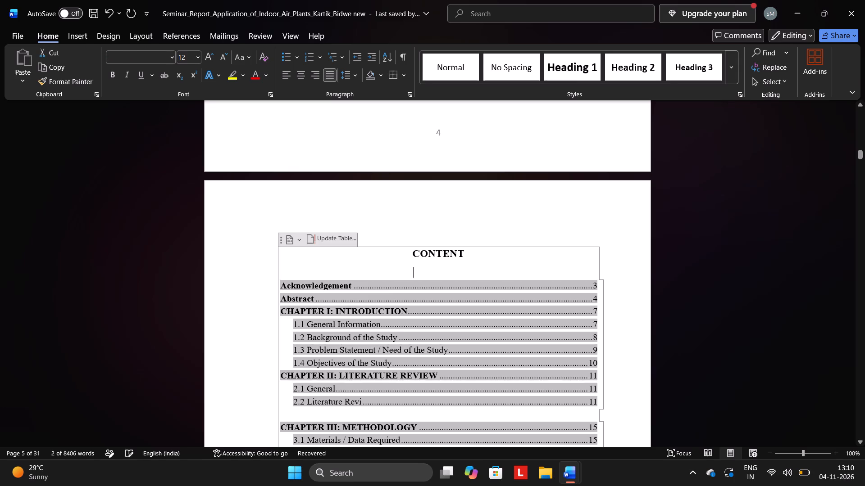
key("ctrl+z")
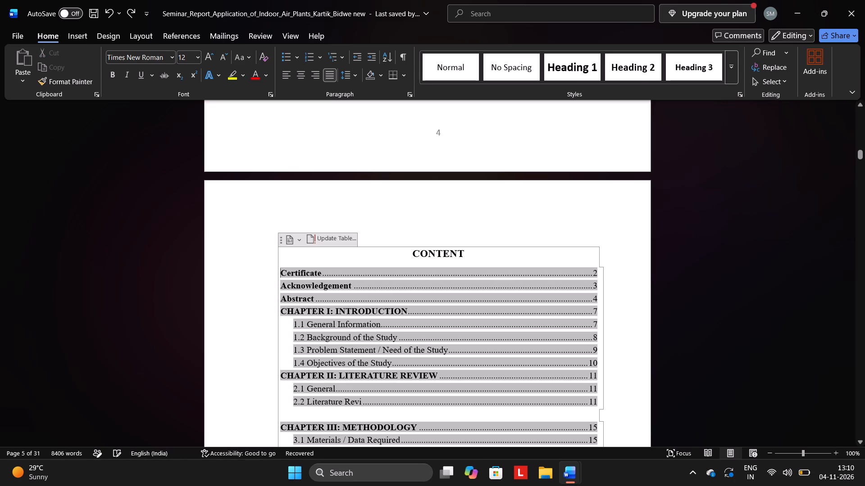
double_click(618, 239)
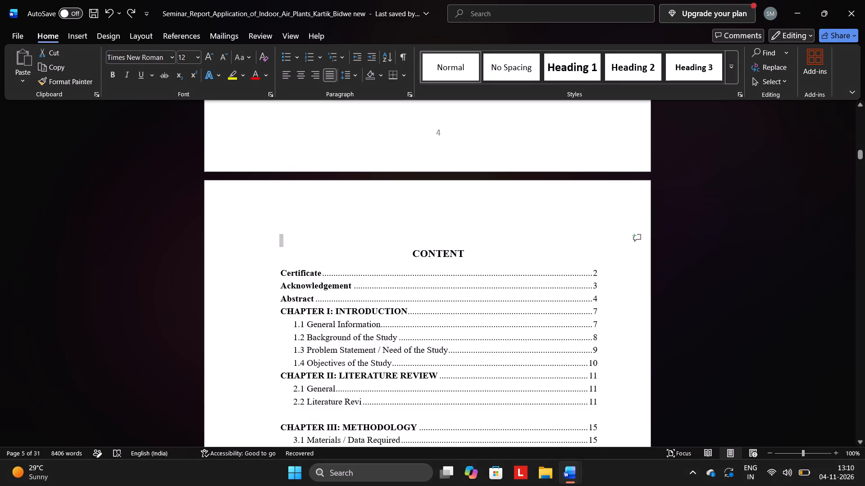
Delete the Certificate entry with its page number from the contents list.
left_click(599, 274)
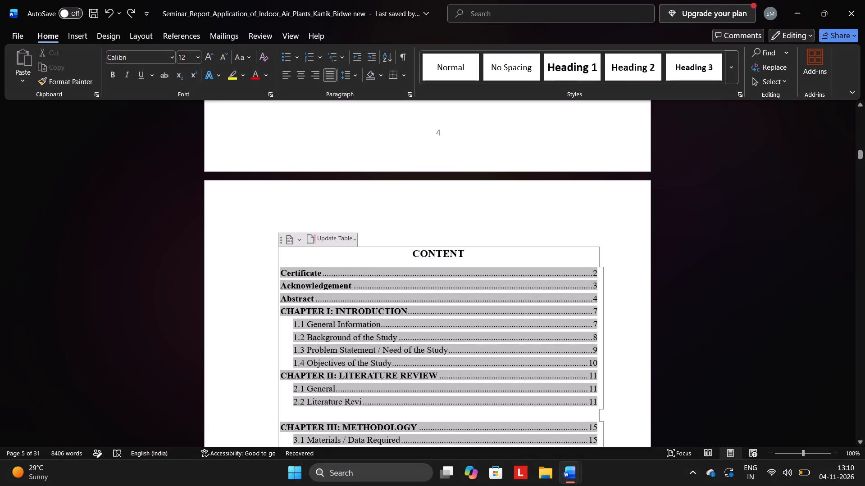
key("BackSpace")
key("BackSpace")
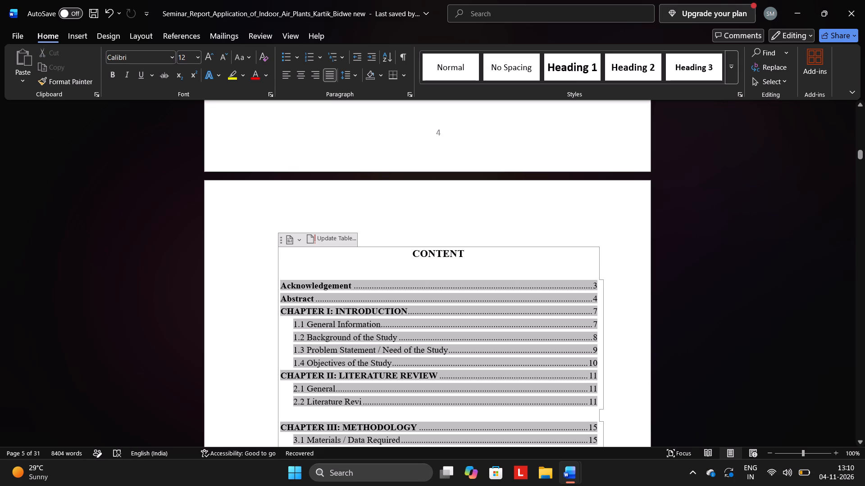
Undo the deletion of the Certificate entry in the contents list.
key("ctrl+z")
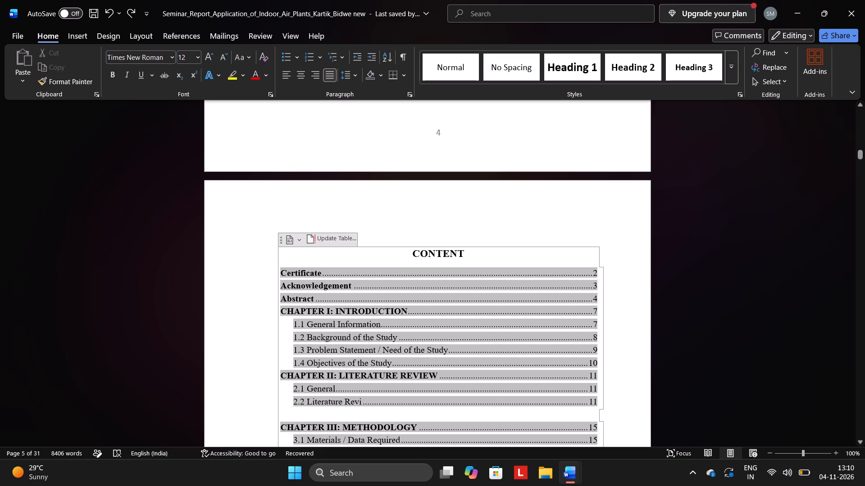
Insert the Roman numeral I directly before the Certificate entry's page number in the contents list.
left_click(382, 202)
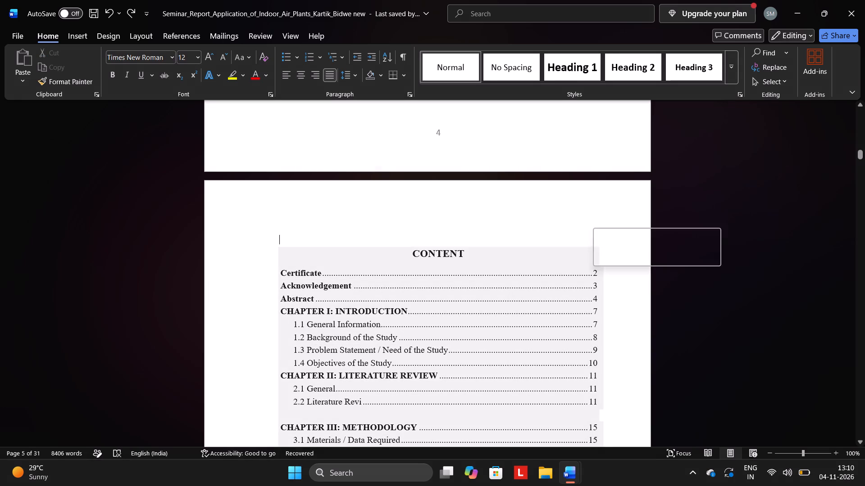
left_click(565, 270)
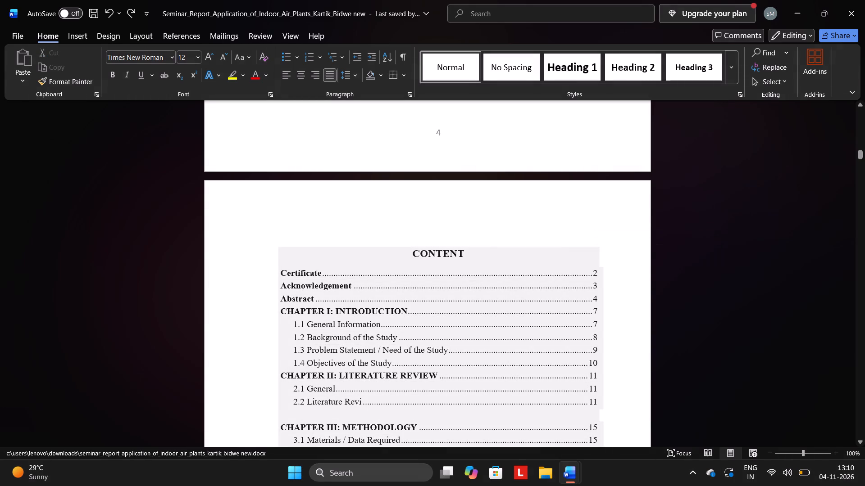
key("Right")
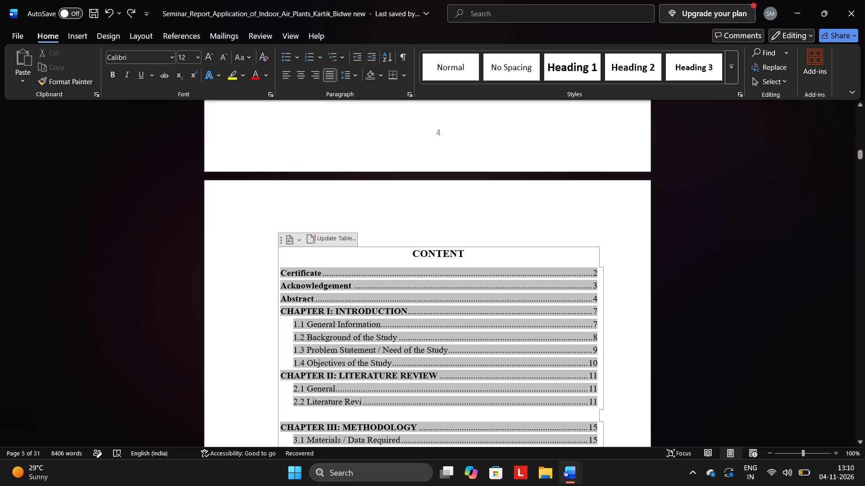
key("Left")
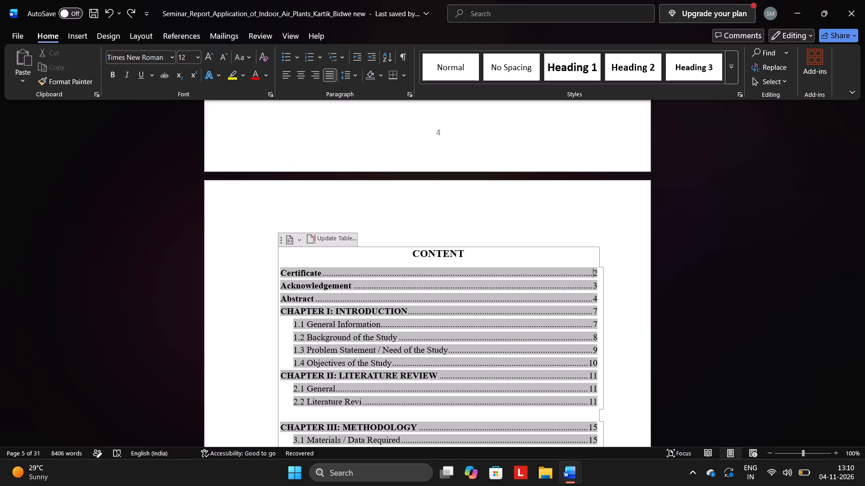
left_click(565, 270)
key("i")
key("BackSpace")
key("i")
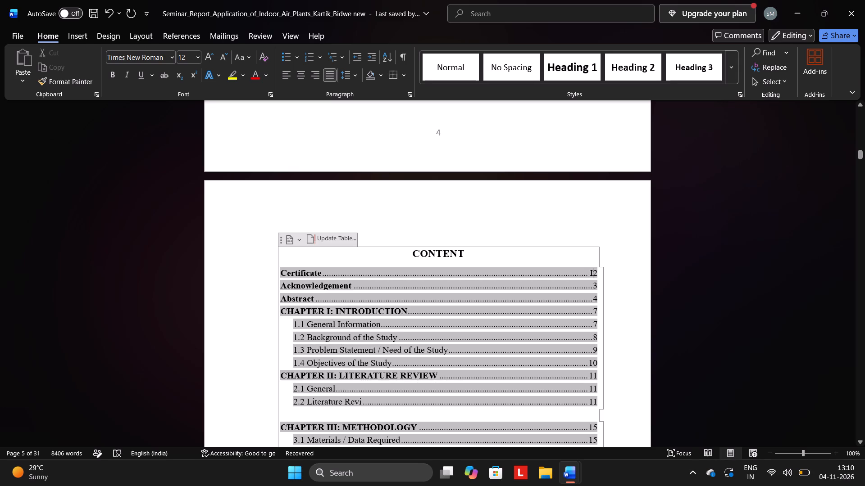
Insert the Roman numeral II directly before the Acknowledgement entry's page number in the contents list.
left_click(590, 288)
type("II")
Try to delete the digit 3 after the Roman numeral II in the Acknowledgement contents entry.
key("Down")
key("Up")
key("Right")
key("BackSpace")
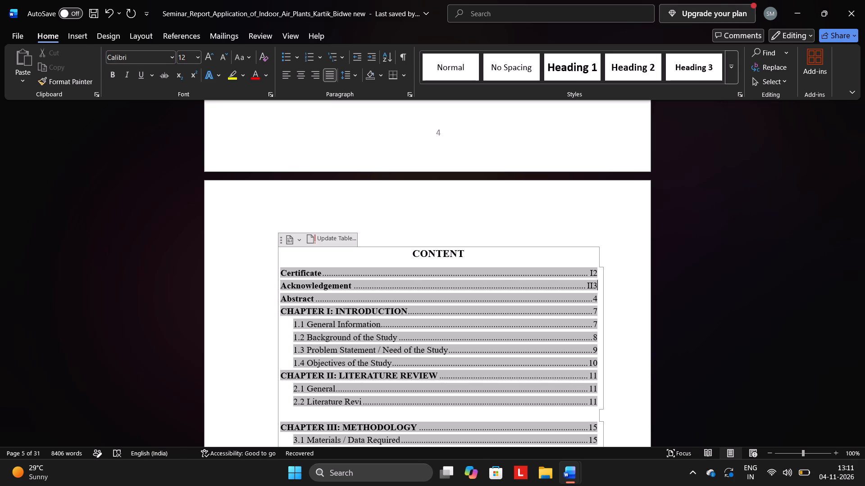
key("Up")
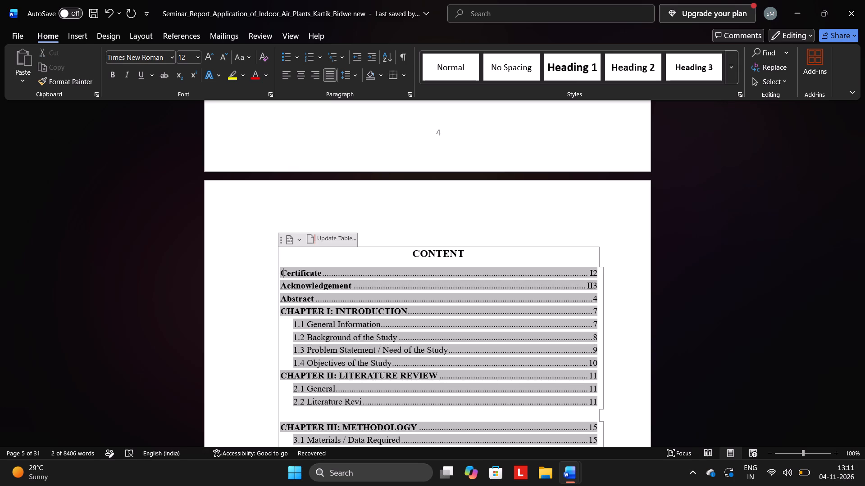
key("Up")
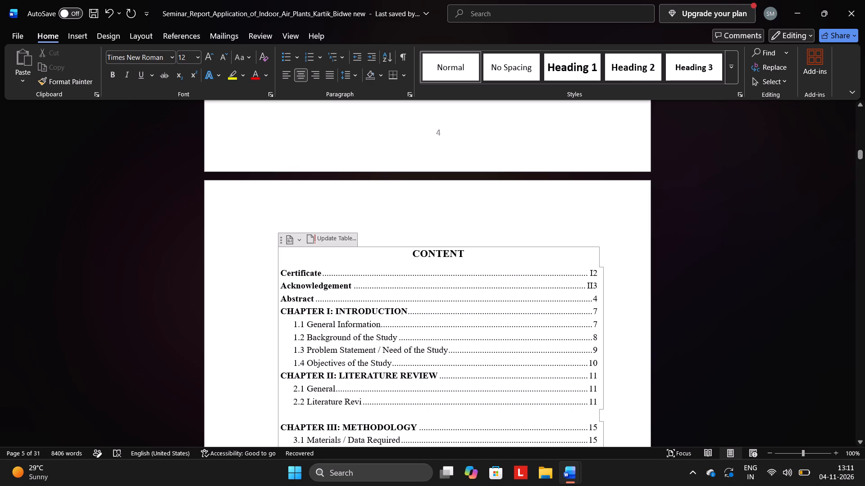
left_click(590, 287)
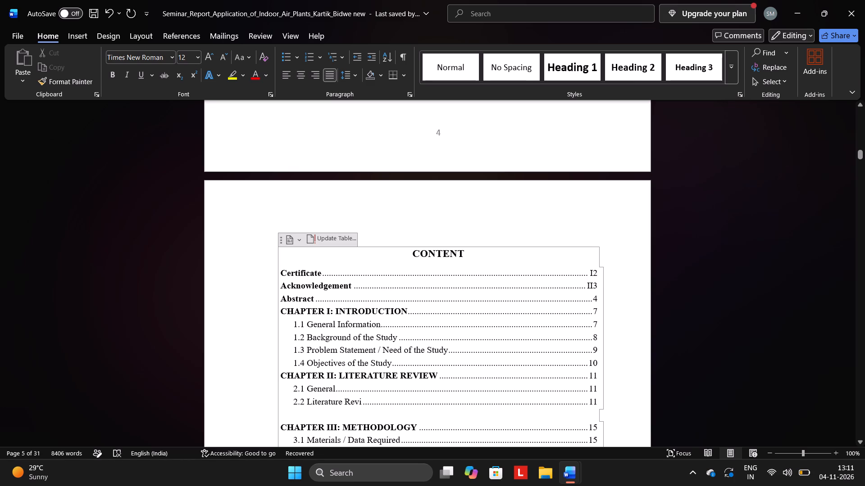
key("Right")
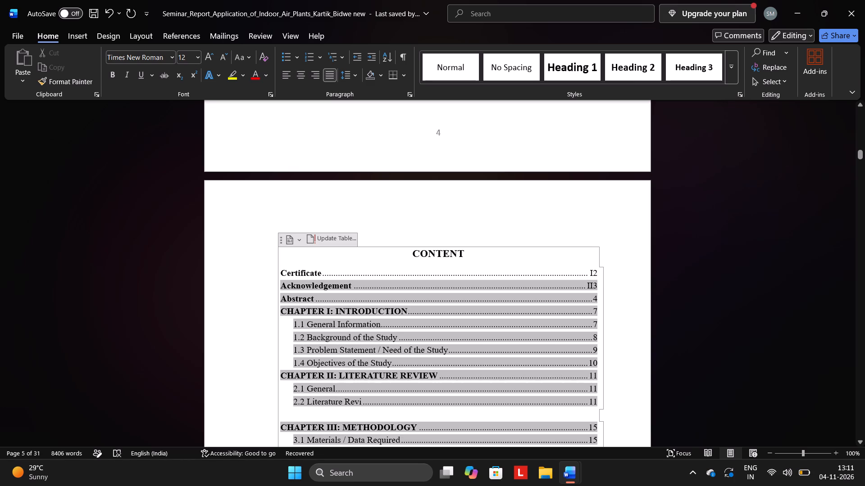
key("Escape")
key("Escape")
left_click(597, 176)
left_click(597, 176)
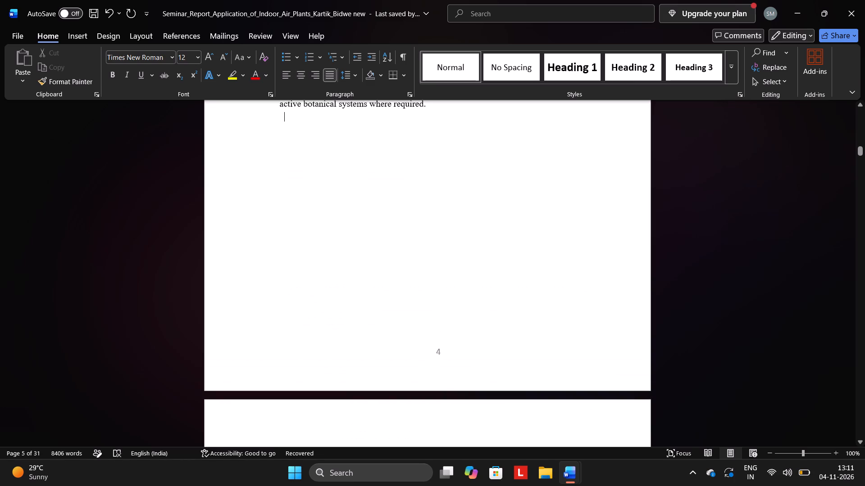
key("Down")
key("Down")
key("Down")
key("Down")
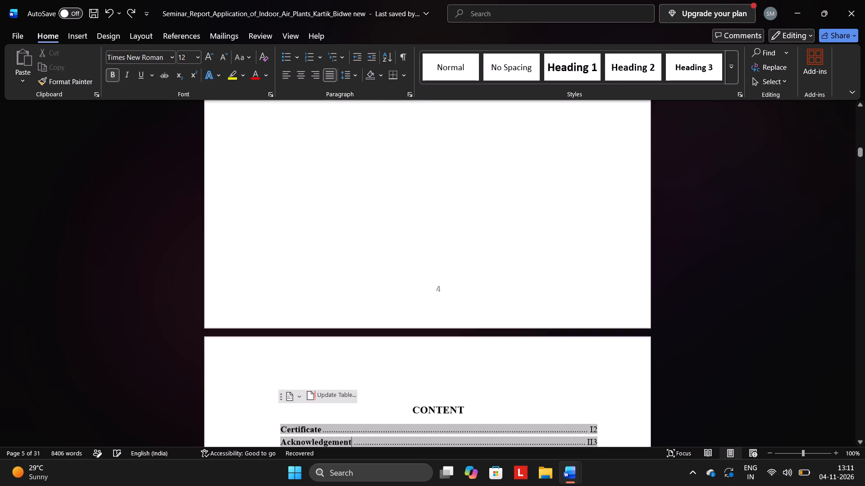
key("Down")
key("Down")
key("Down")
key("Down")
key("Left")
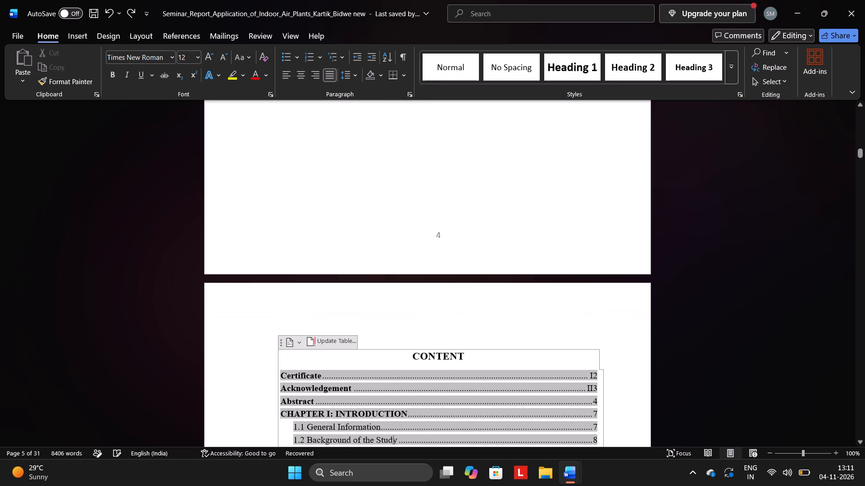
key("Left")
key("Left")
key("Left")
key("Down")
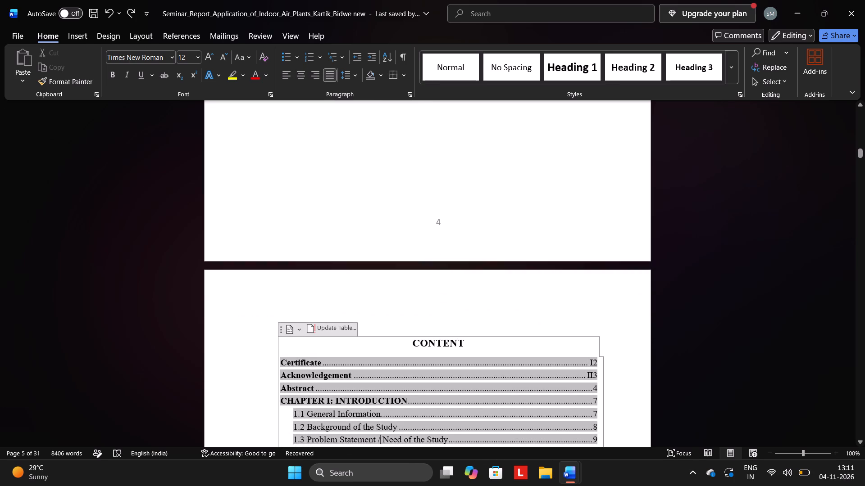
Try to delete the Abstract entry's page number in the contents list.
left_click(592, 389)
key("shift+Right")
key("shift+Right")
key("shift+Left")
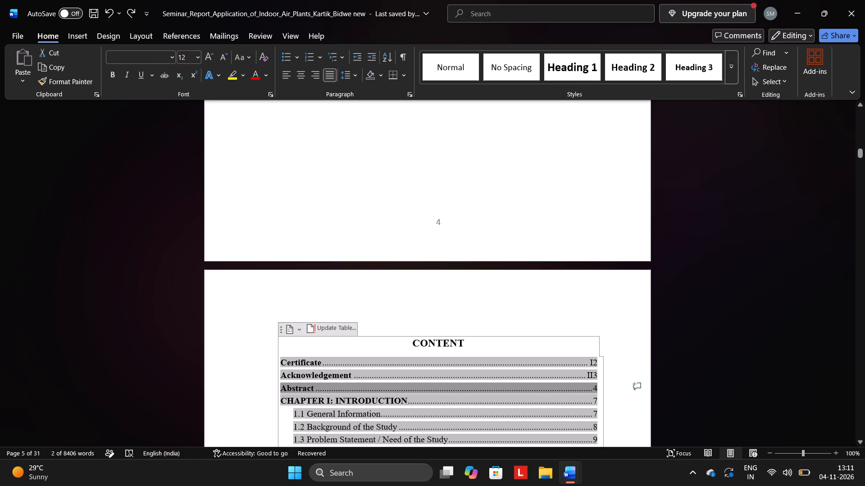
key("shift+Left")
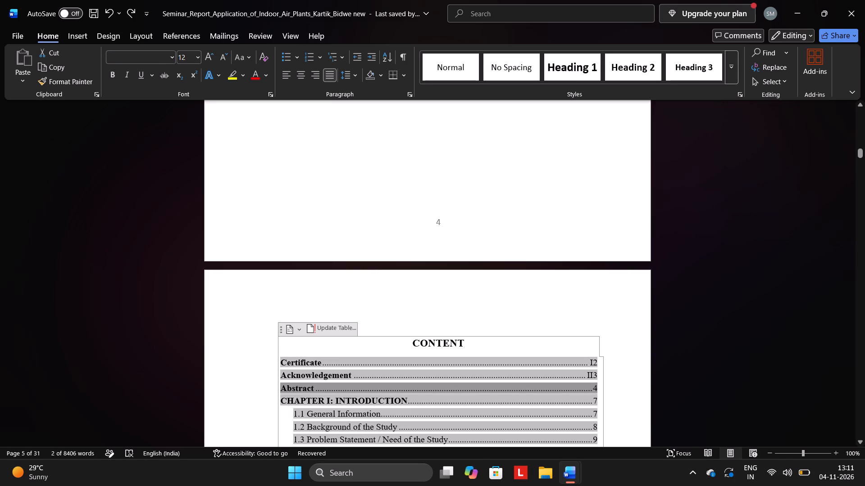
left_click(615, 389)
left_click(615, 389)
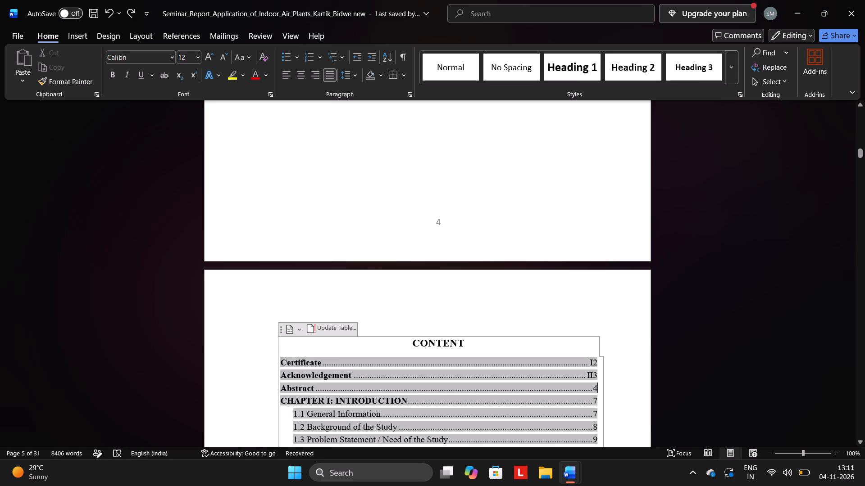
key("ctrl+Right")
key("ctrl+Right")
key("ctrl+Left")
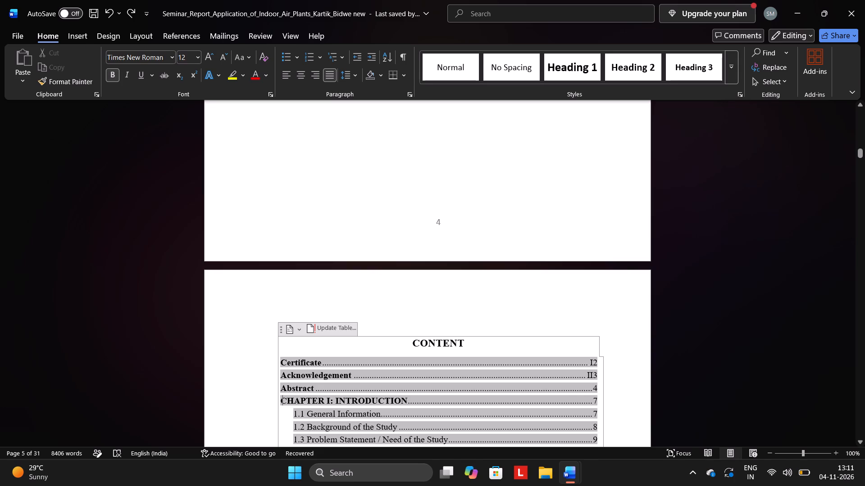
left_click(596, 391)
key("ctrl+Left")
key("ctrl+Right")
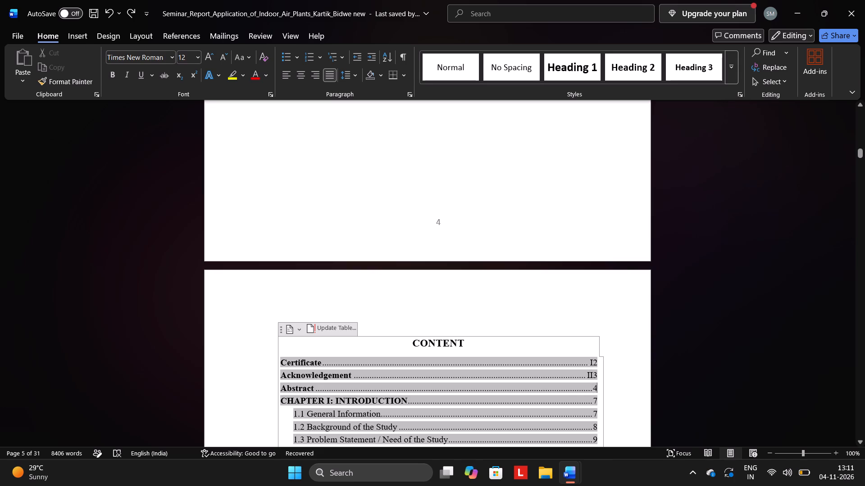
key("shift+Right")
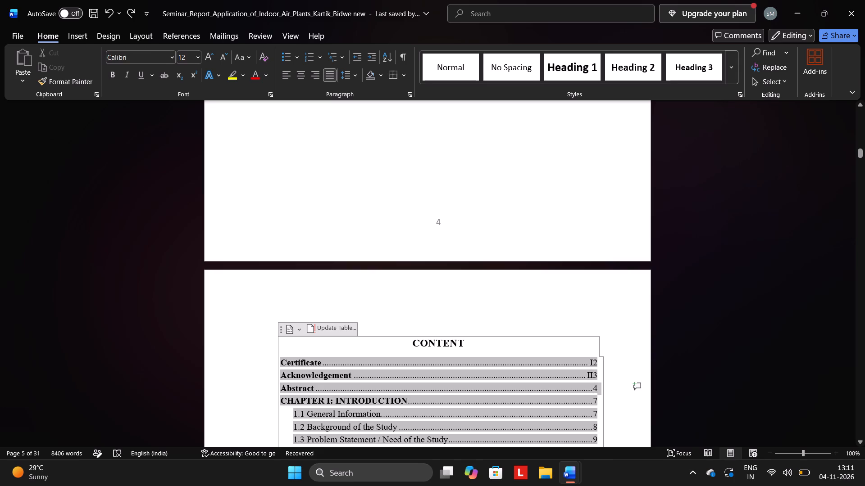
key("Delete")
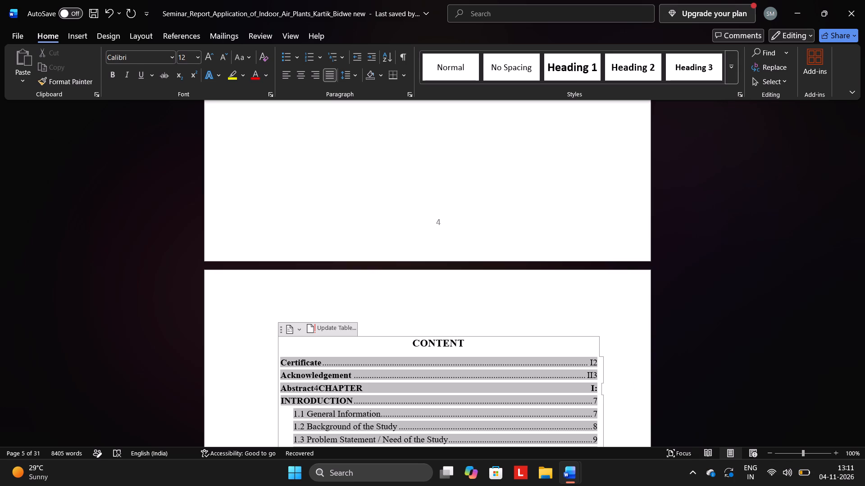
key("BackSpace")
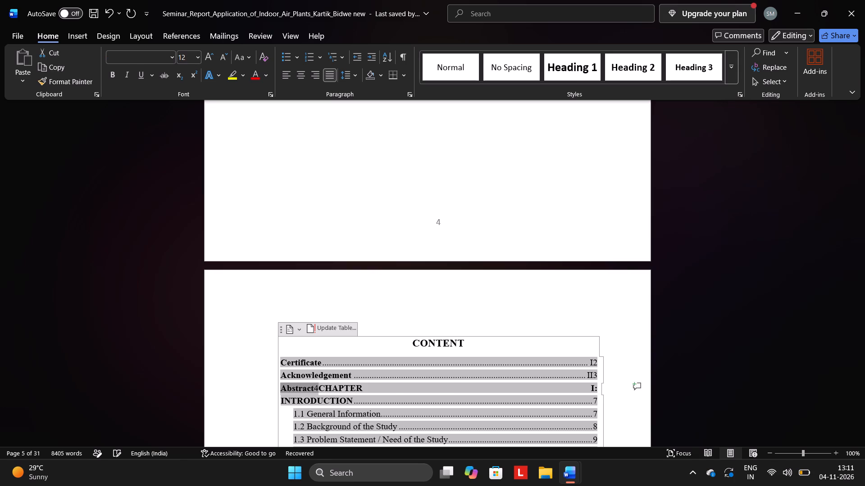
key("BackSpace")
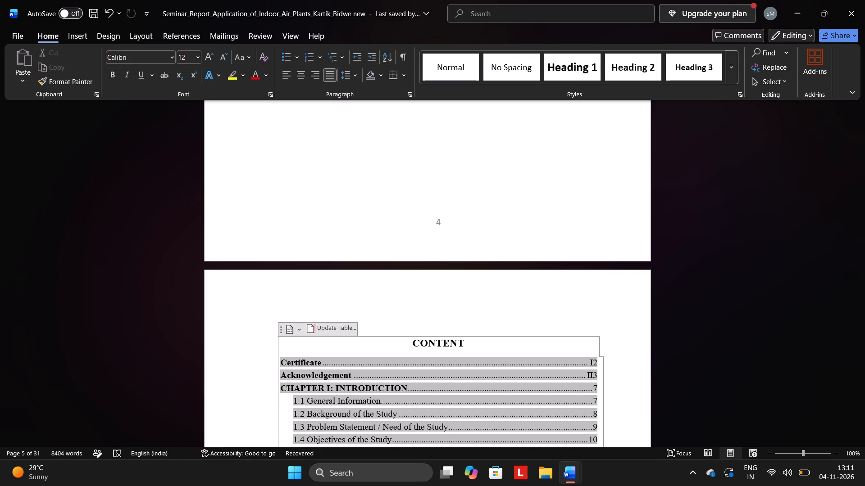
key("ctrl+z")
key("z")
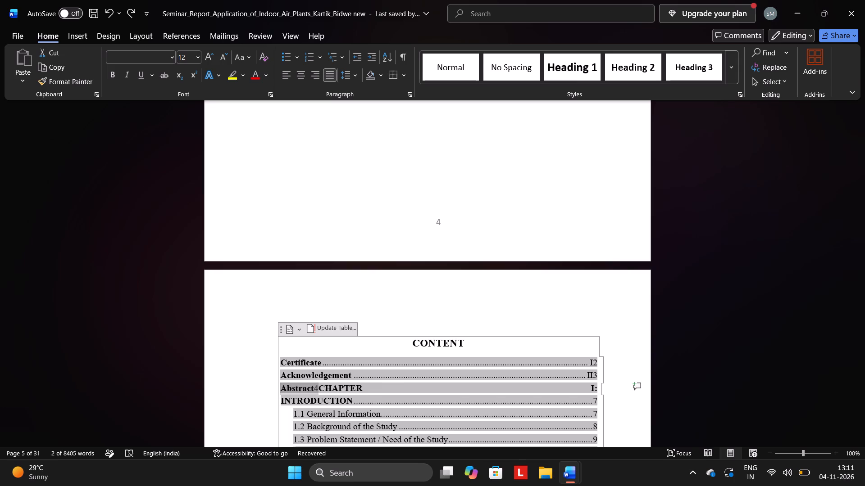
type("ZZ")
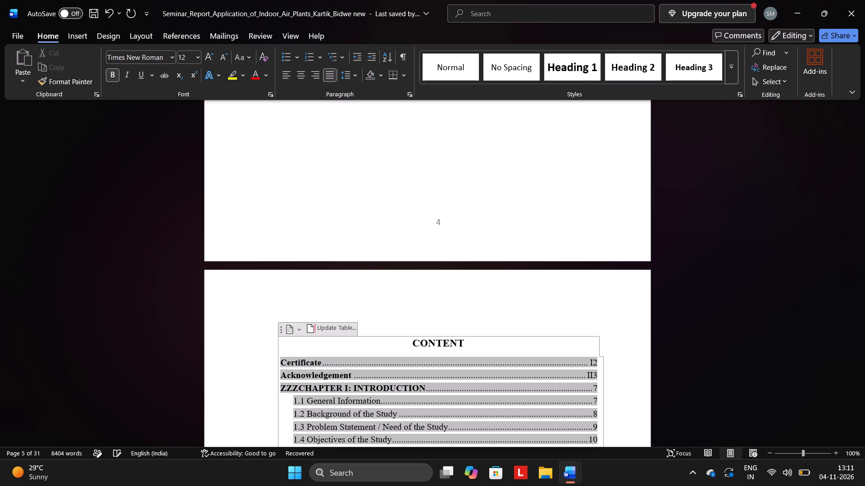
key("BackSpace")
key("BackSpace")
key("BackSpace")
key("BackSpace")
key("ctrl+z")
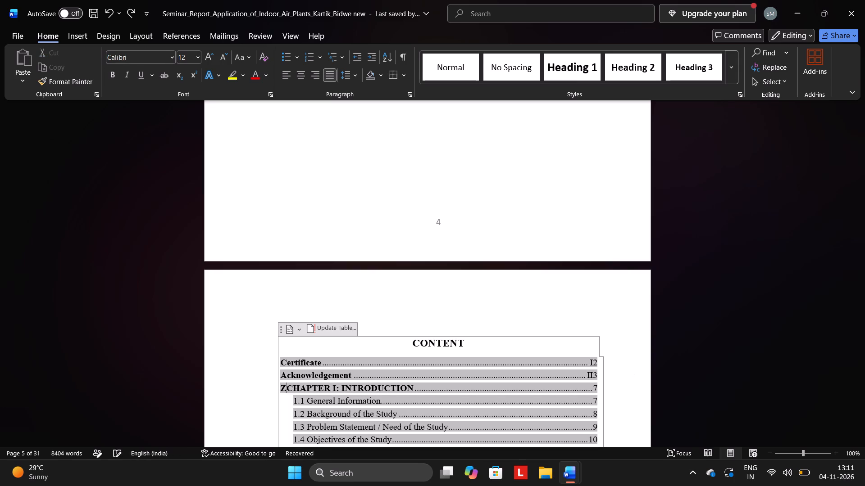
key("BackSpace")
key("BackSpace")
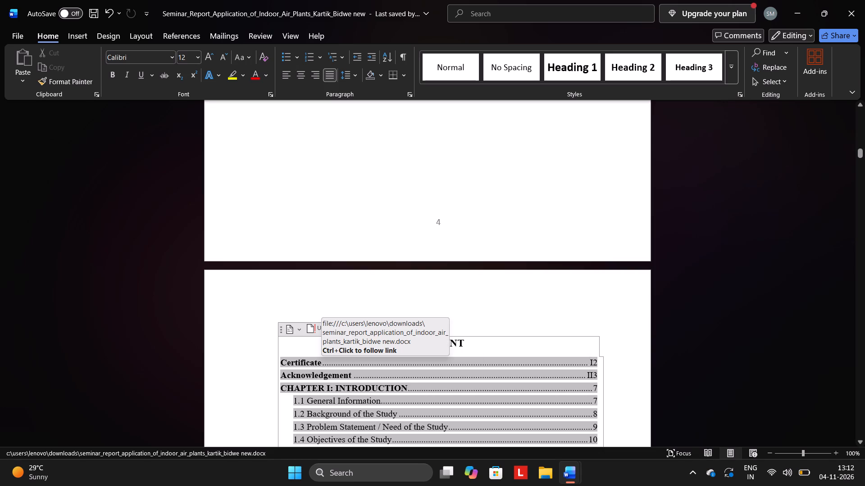
Undo the stray text edits and the deletion of the Abstract entry in the contents list.
key("ctrl+z")
key("ctrl+z")
key("ctrl+z")
key("ctrl+z")
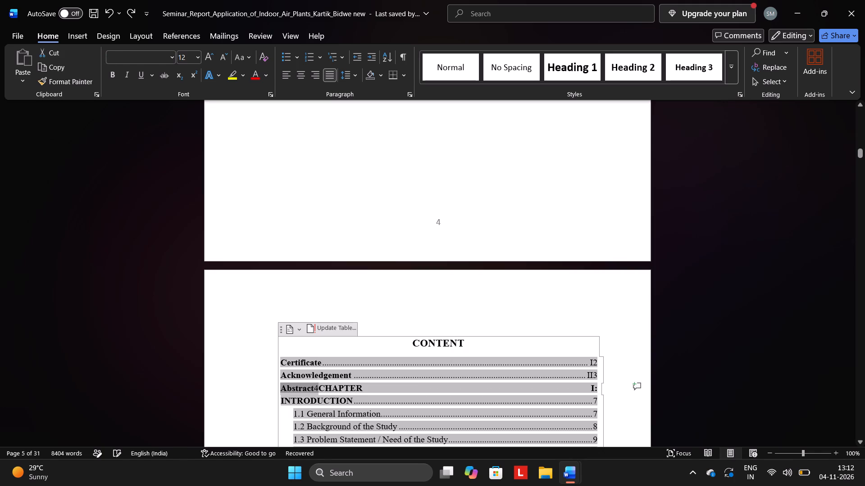
key("ctrl+z")
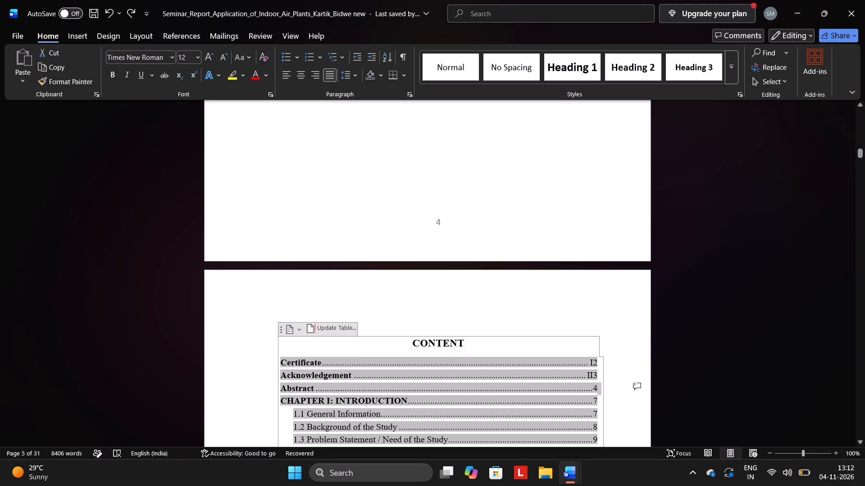
Delete the digit 3 after the Roman numeral II in the Acknowledgement contents entry.
left_click(598, 376)
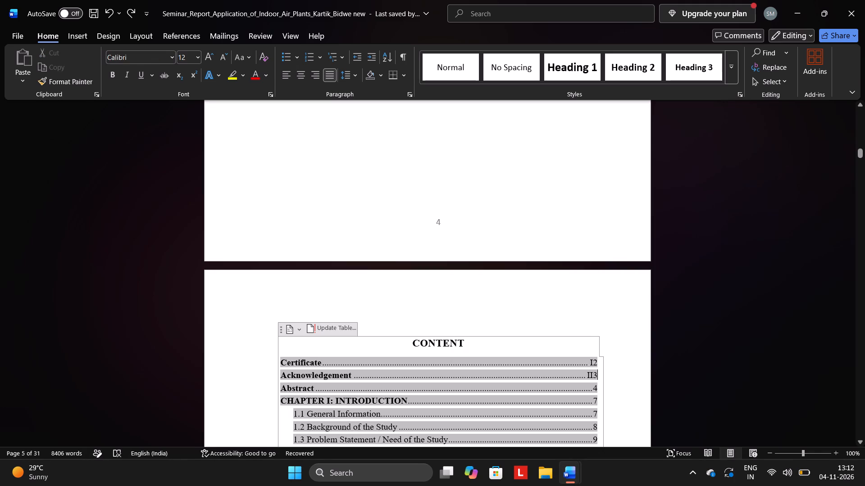
key("ctrl+Left")
key("ctrl+Right")
key("shift+Left")
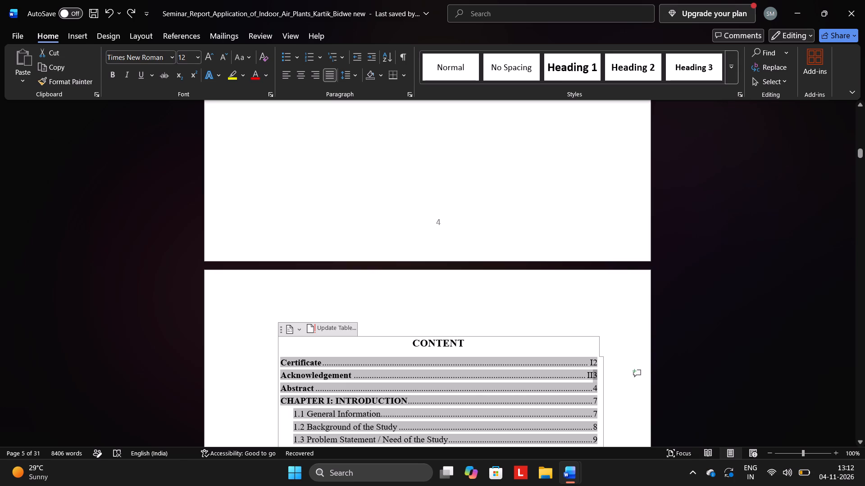
key("Delete")
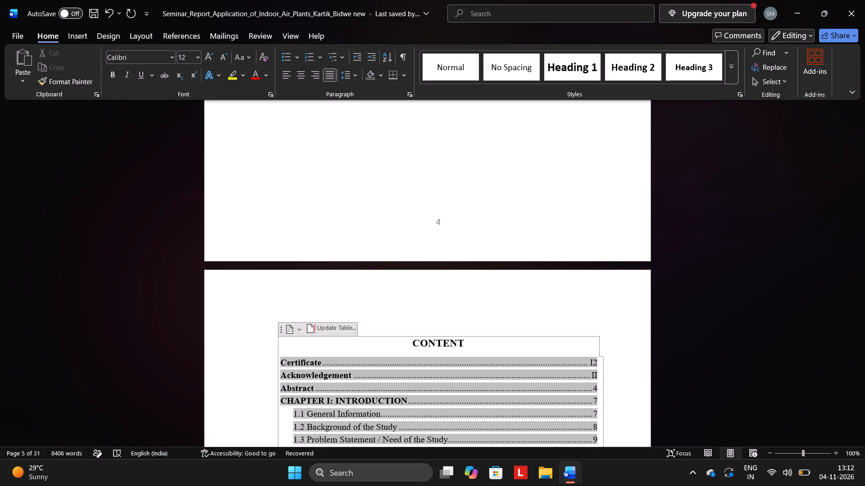
Delete the digit 2 after the Roman numeral I in the Certificate contents entry.
key("Up")
key("ctrl+Left")
key("Right")
key("Right")
key("shift+Left")
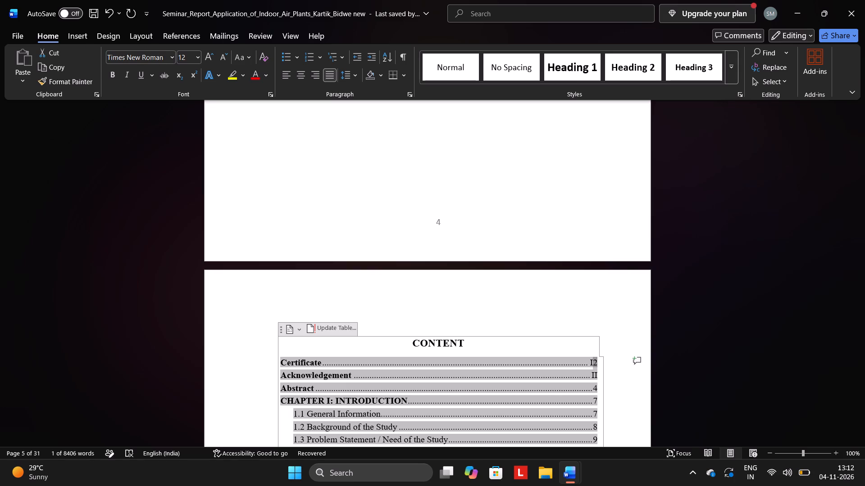
key("Delete")
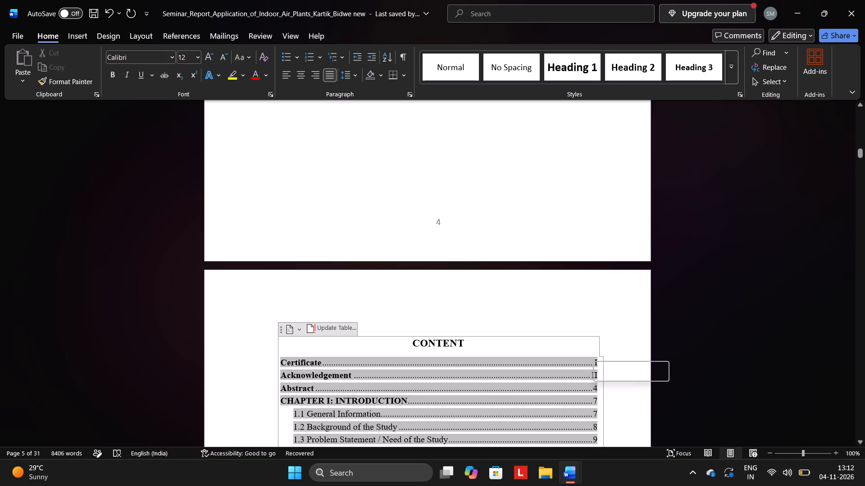
Replace the Abstract entry's page number in the contents list with the Roman numeral III.
left_click(594, 389)
left_click(596, 389)
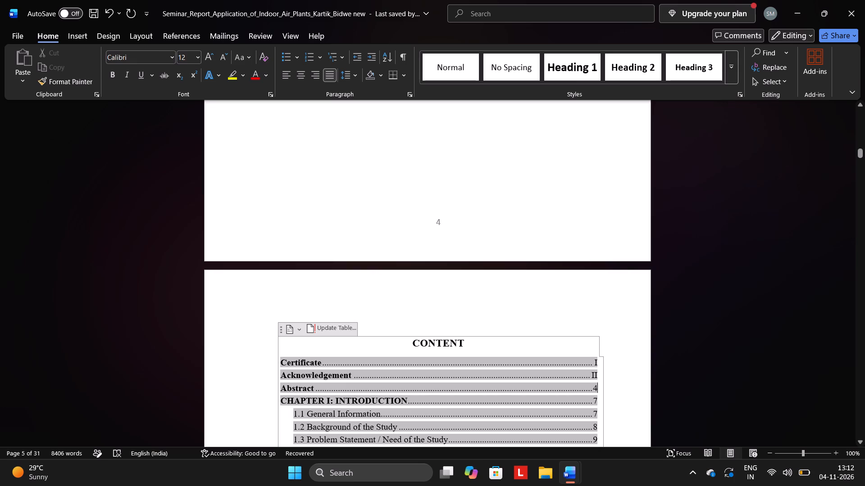
key("shift+Left")
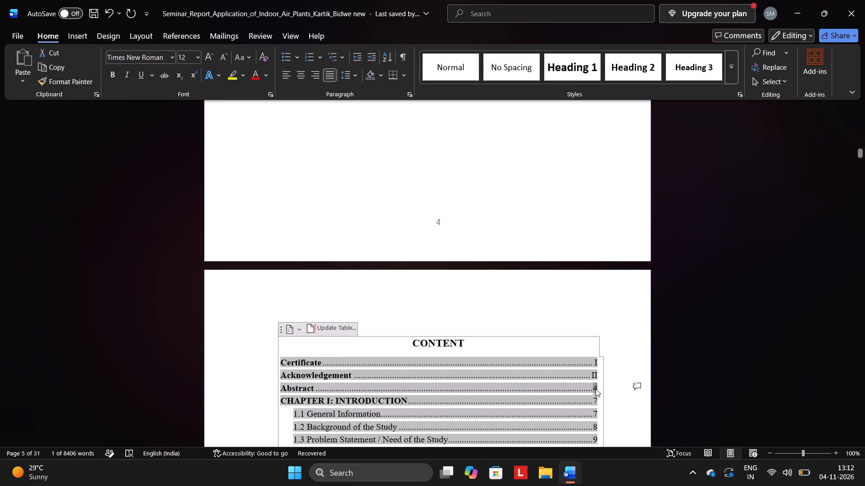
key("Delete")
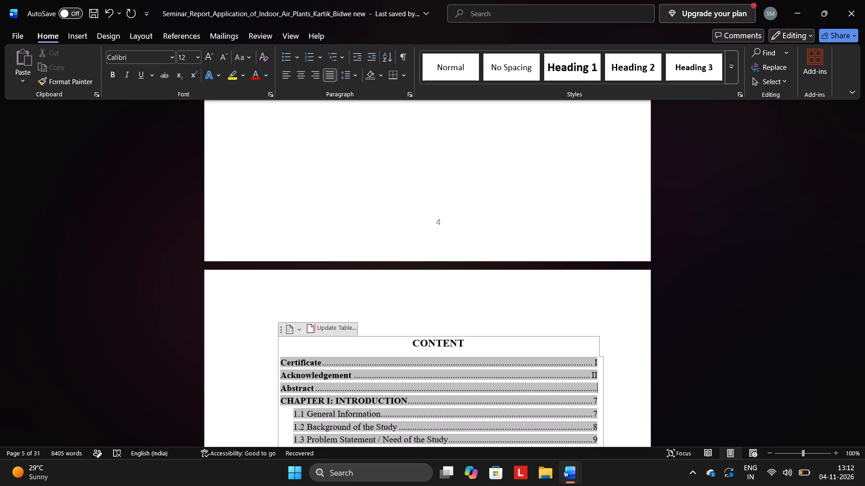
type("III")
key("BackSpace")
key("BackSpace")
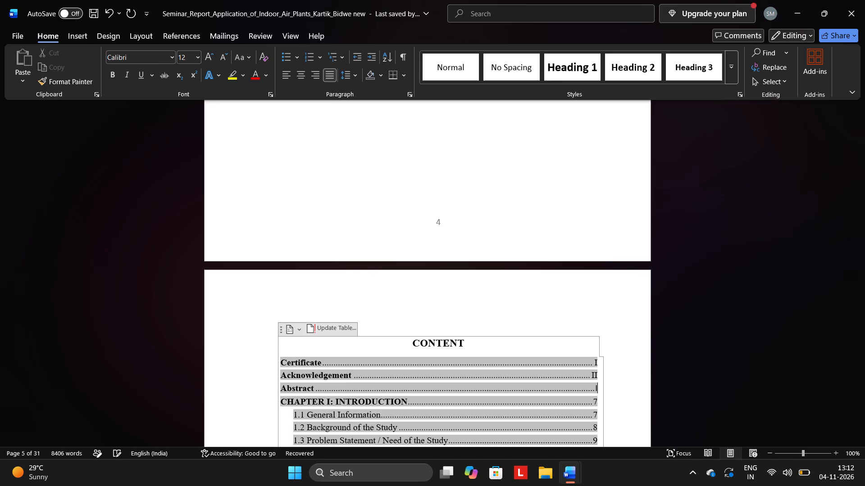
key("BackSpace")
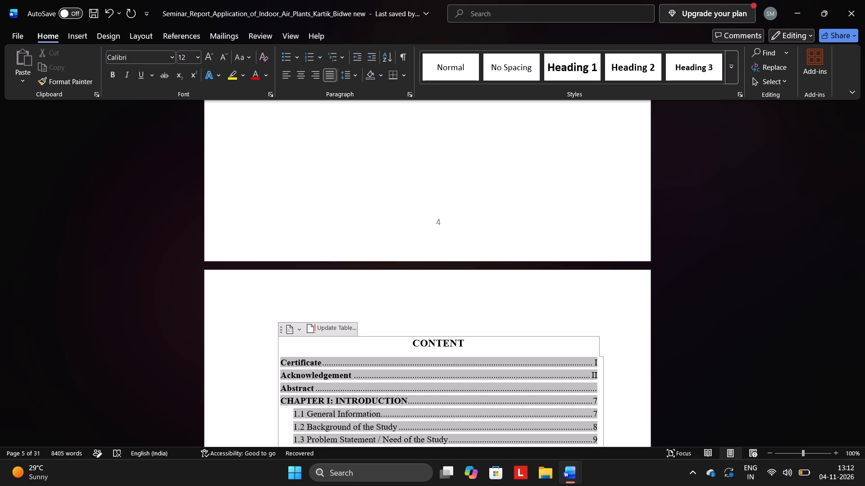
type("III")
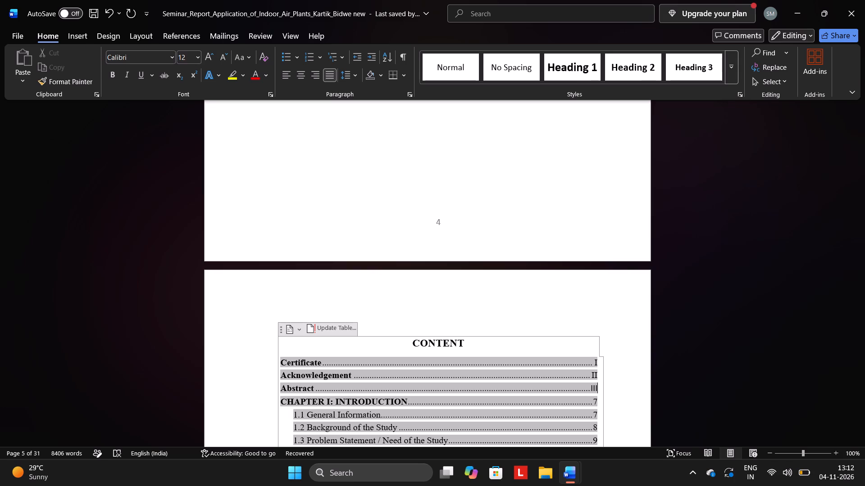
key("BackSpace")
key("BackSpace")
key("BackSpace")
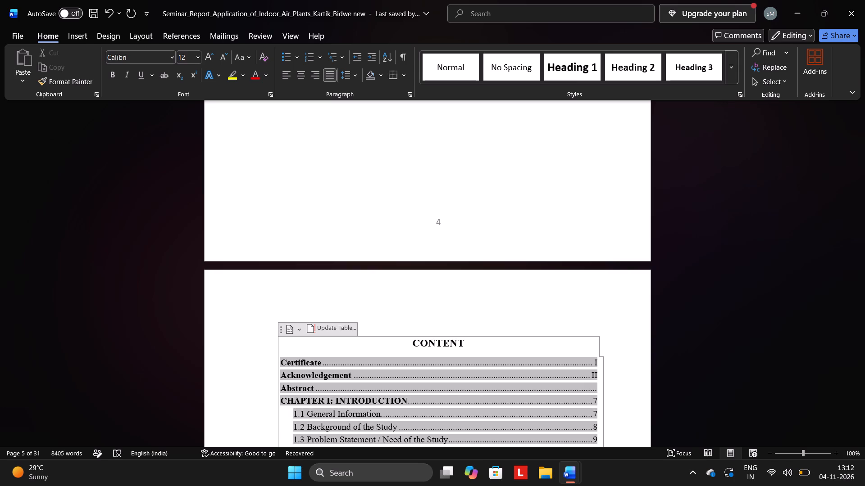
key("shift+i")
key("BackSpace")
type("III")
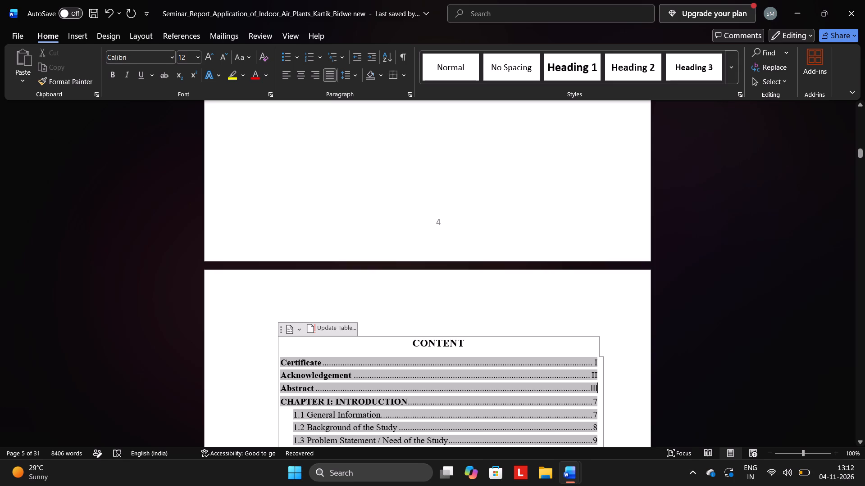
Set the font of the Abstract entry's Roman numeral III in the contents list to Times NewRomanC.
left_click_drag(583, 386, 598, 389)
left_click_drag(598, 389, 598, 389)
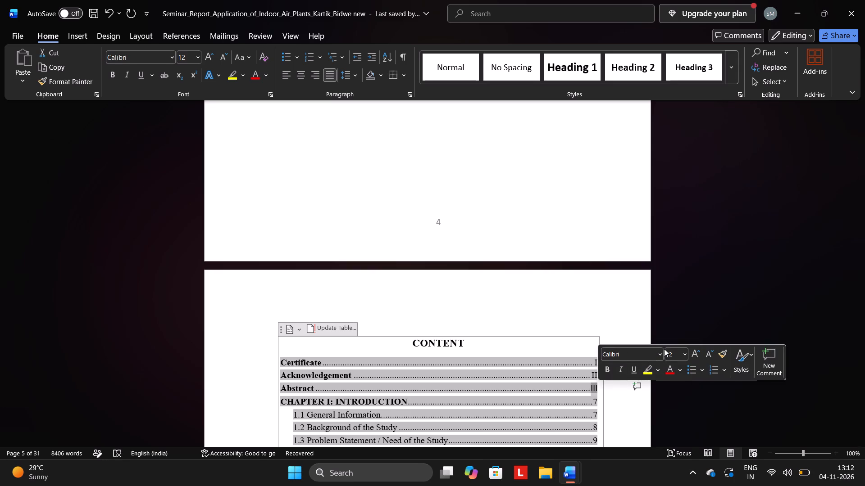
left_click(660, 355)
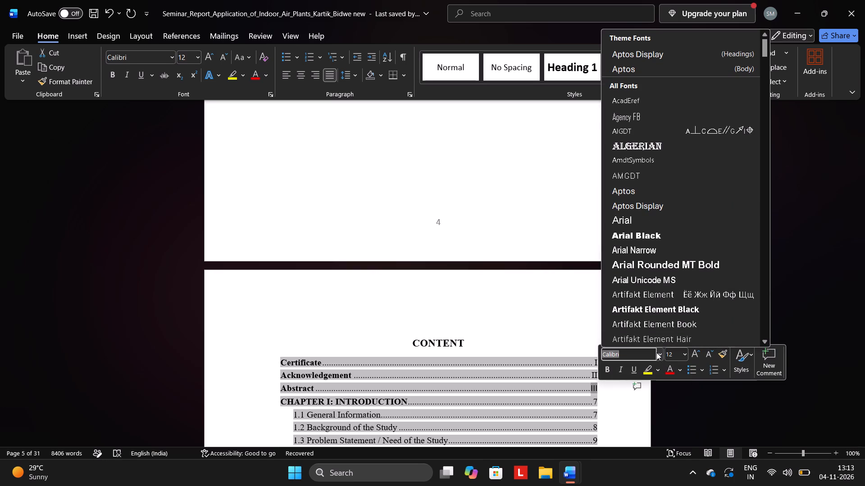
key("BackSpace")
type("NE")
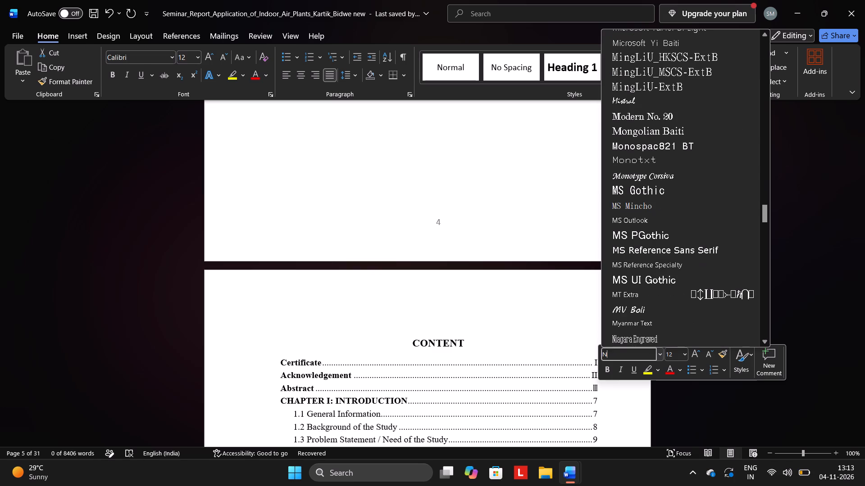
key("BackSpace")
type("rom")
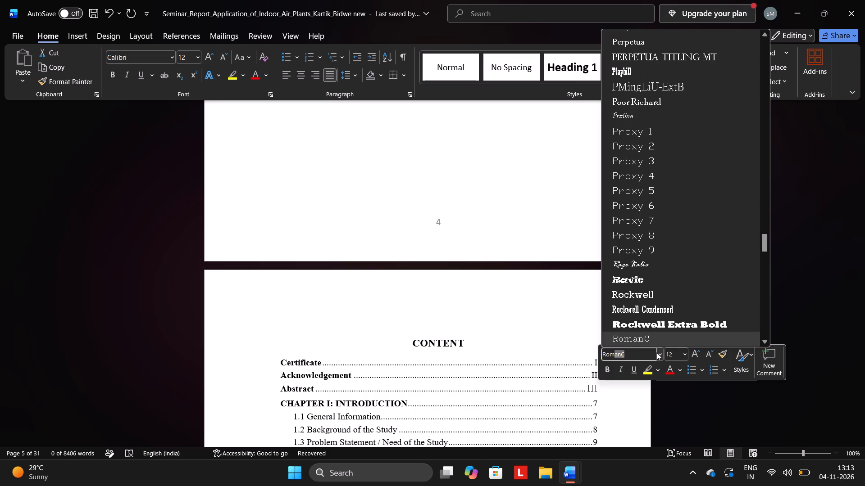
key("Left")
key("Left")
key("Left")
key("Left")
type("tim")
key("BackSpace")
key("BackSpace")
key("BackSpace")
key("t")
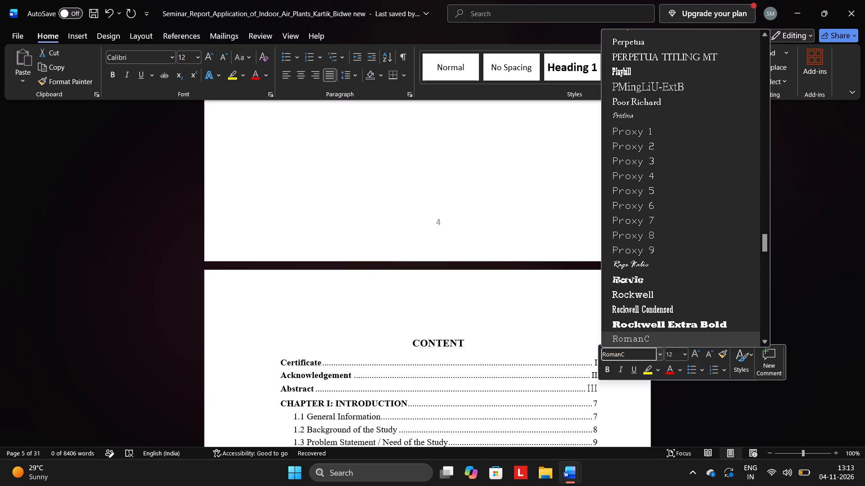
type("imes")
key("space")
type("nr")
key("BackSpace")
key("BackSpace")
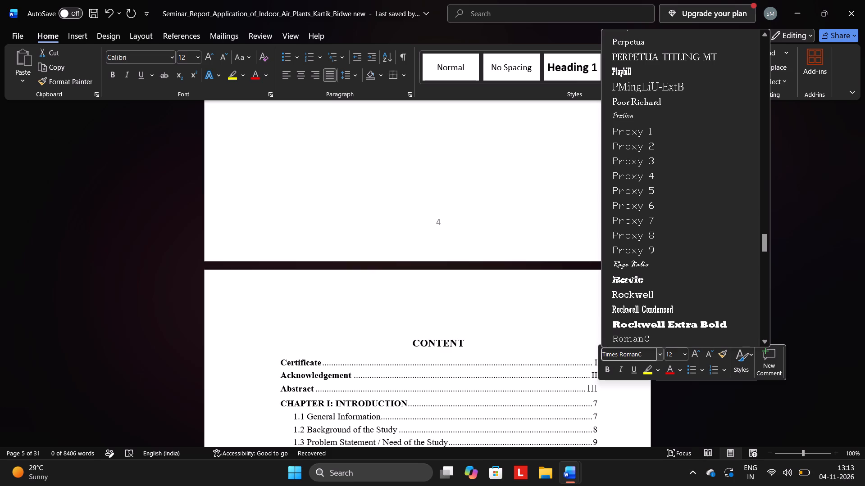
key("n")
type("ew")
key("Return")
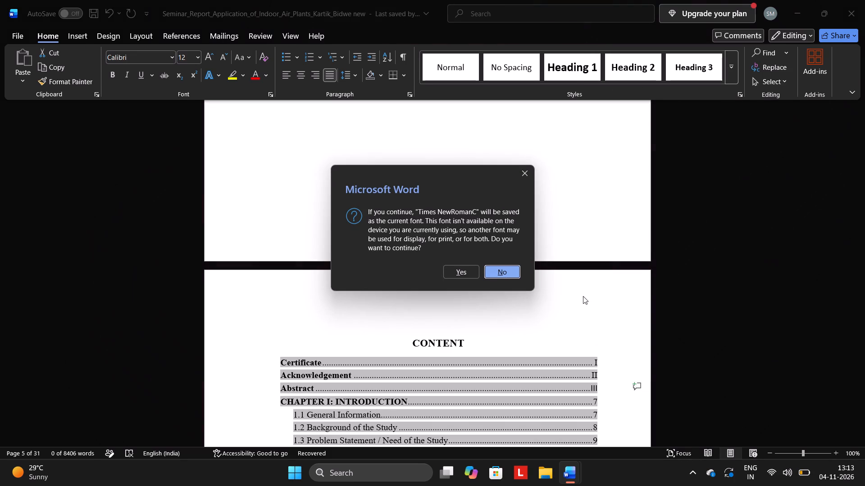
left_click(463, 267)
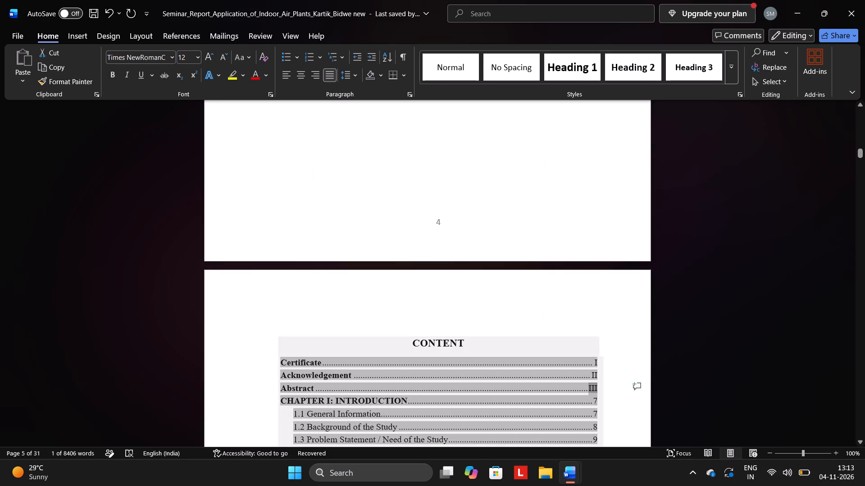
Look through the remaining contents list and the start of Chapter I as far as the indoor plant system figure.
key("Down")
key("Down")
key("Down")
key("Down")
key("Down")
key("Down")
key("Down")
key("Down")
key("Down")
key("Down")
key("Down")
key("Down")
key("Down")
key("Down")
key("Down")
key("Down")
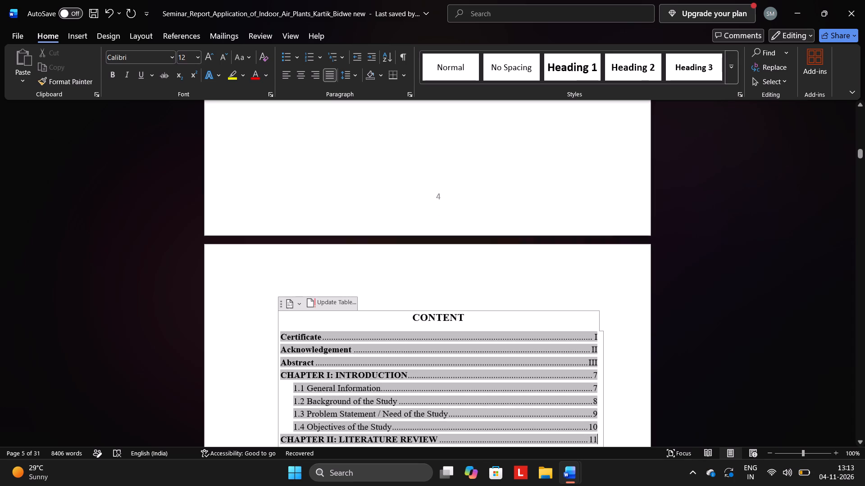
key("Down")
key("Down")
key("Down")
key("Down")
key("Down")
key("Down")
key("Down")
key("Down")
key("Down")
key("Down")
key("Down")
key("Down")
key("Down")
key("Down")
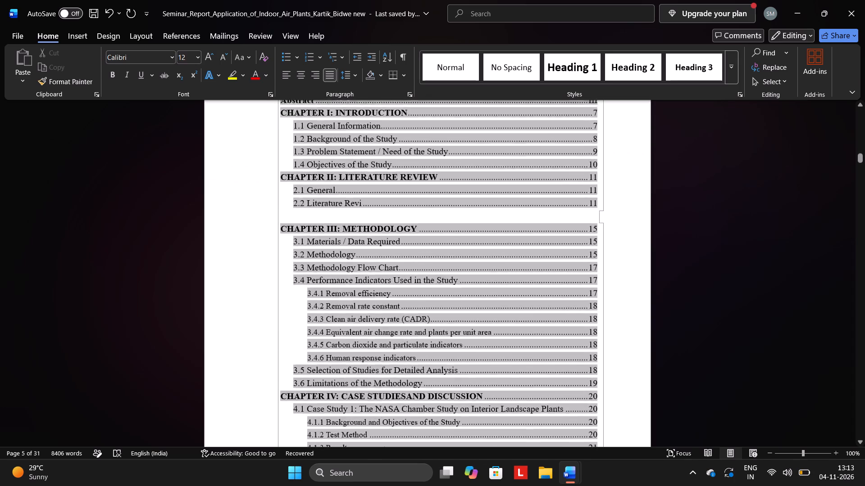
key("Down")
key("Down")
key("Down")
key("Down")
key("Down")
key("Down")
key("Down")
key("Down")
key("Down")
key("Down")
key("Down")
key("Down")
key("Down")
key("Down")
key("Down")
key("Down")
key("Down")
key("Down")
key("Down")
key("Down")
key("Down")
key("Down")
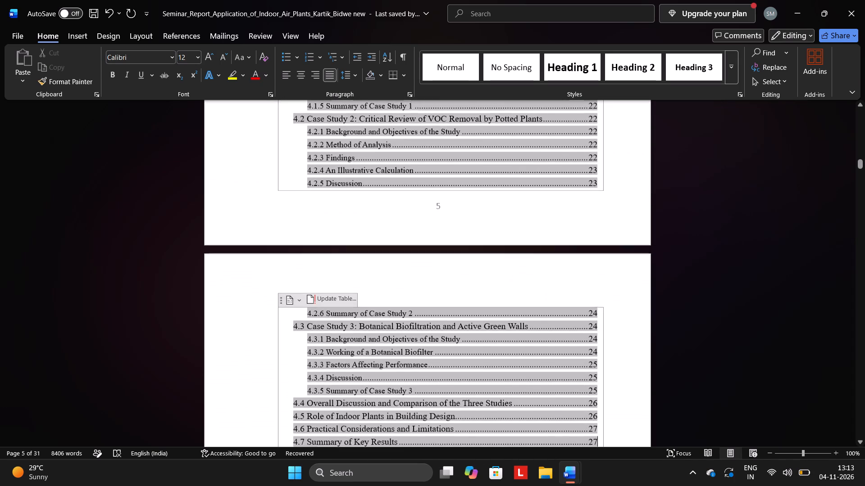
key("Down")
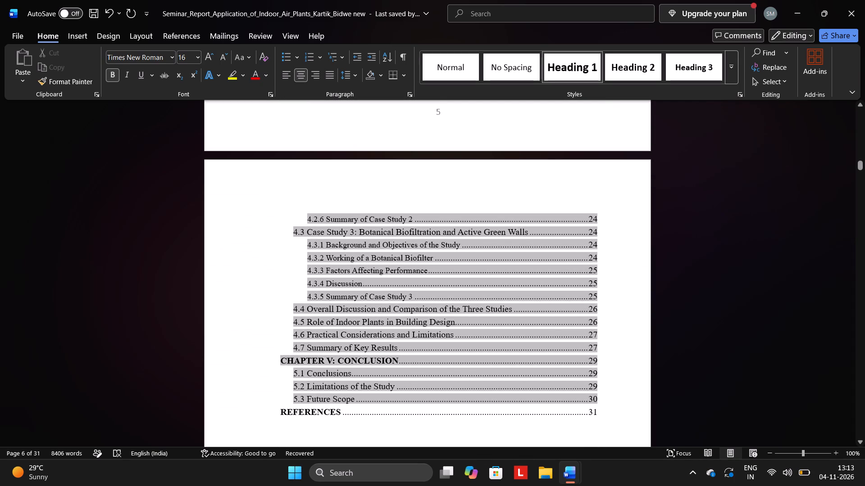
key("Down")
key("Down")
key("Down")
key("Down")
key("Down")
key("Down")
key("Down")
key("Down")
key("Down")
key("Down")
key("Down")
key("Down")
key("Down")
key("Down")
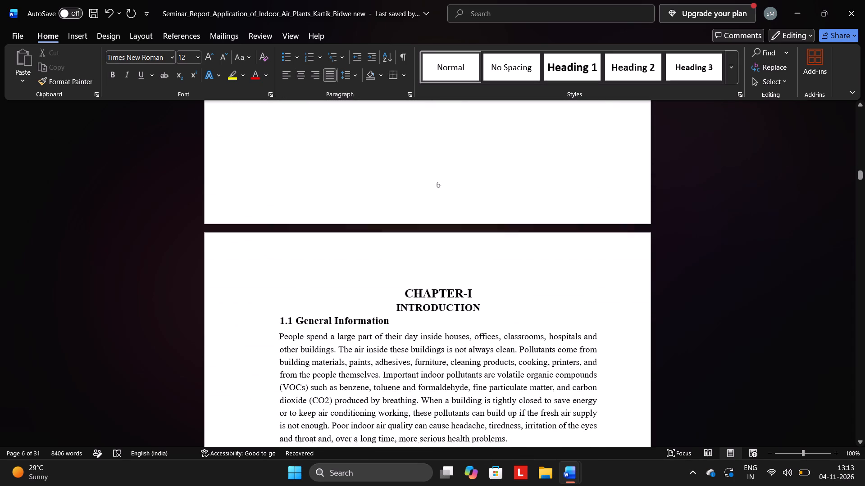
key("Down")
key("Down")
key("Down")
key("Down")
key("Down")
key("Down")
key("Down")
key("Down")
key("Down")
key("Down")
key("Down")
key("Down")
key("Down")
key("Down")
key("Down")
key("Down")
key("Down")
key("Down")
key("Down")
key("Down")
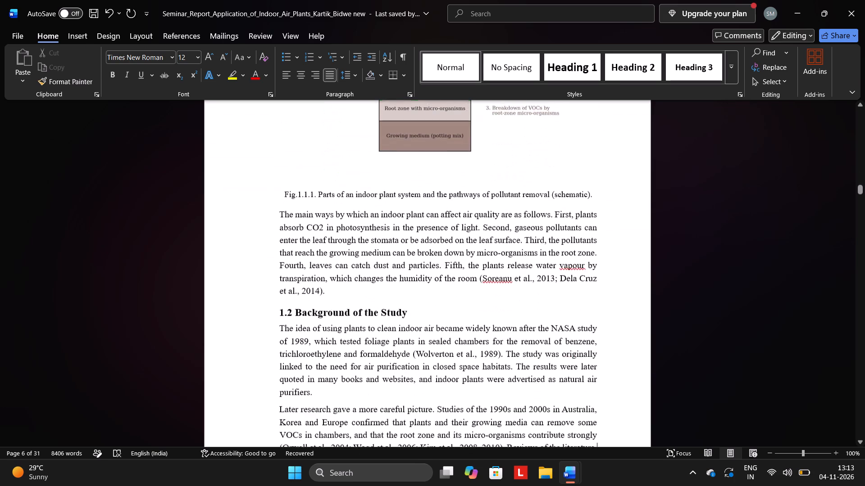
key("Down")
key("Up")
key("Up")
key("Up")
key("Up")
key("Up")
key("Up")
key("Up")
key("Up")
key("Up")
key("Up")
key("Up")
key("Up")
key("Up")
key("Up")
key("Up")
key("Up")
key("Up")
key("Up")
key("Up")
key("Up")
key("Up")
key("Up")
key("Up")
key("Up")
key("Up")
key("Up")
key("Up")
key("Up")
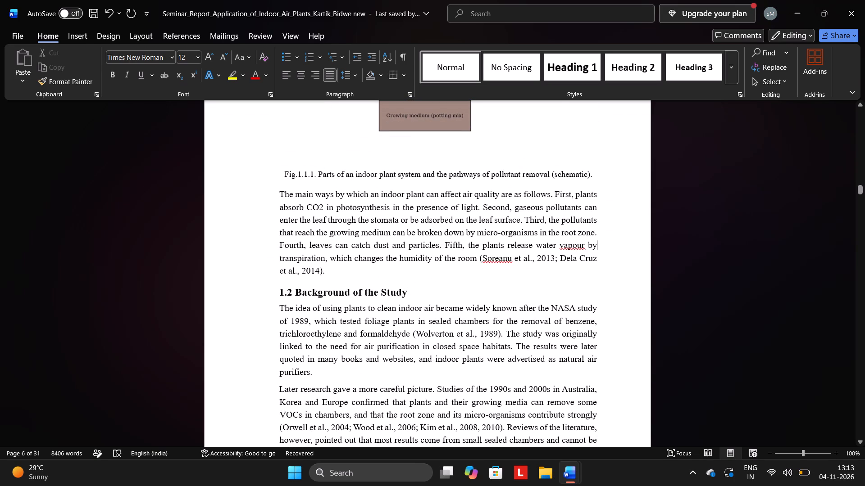
key("Down")
key("Down")
key("Down")
key("Down")
key("Down")
key("Down")
key("Down")
key("Down")
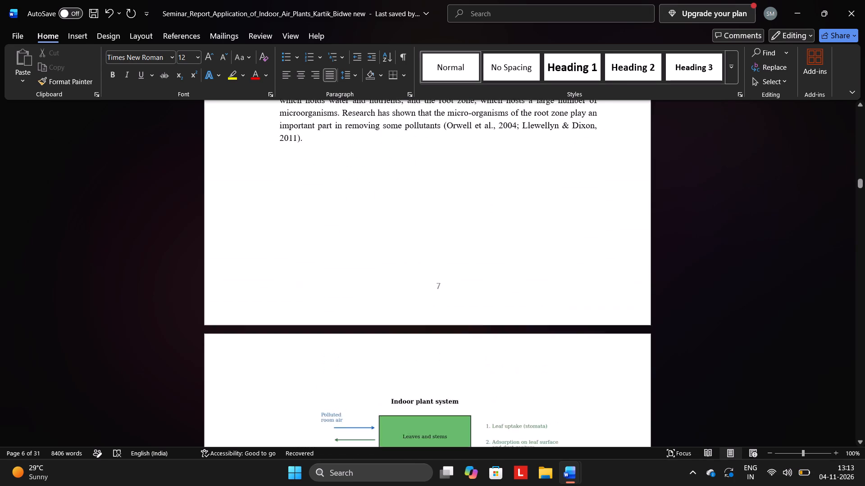
key("Down")
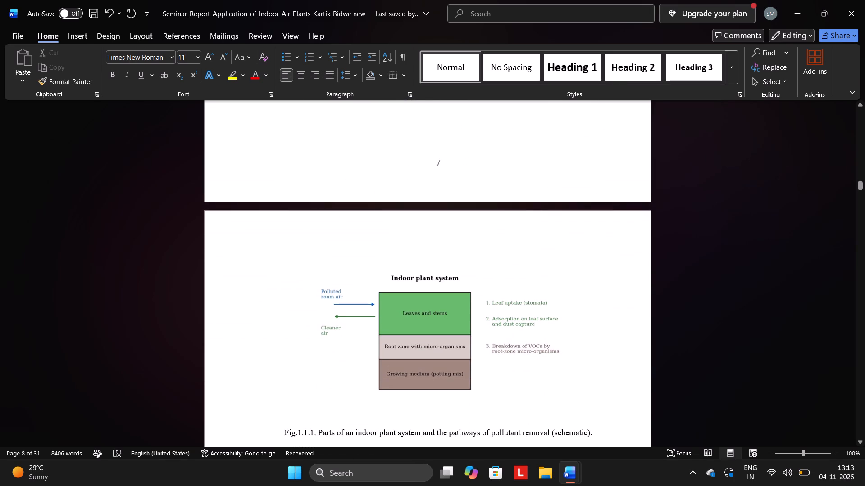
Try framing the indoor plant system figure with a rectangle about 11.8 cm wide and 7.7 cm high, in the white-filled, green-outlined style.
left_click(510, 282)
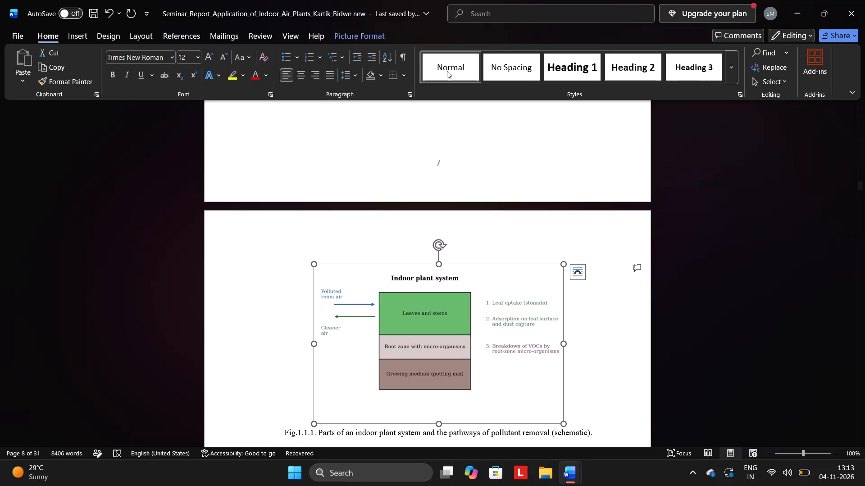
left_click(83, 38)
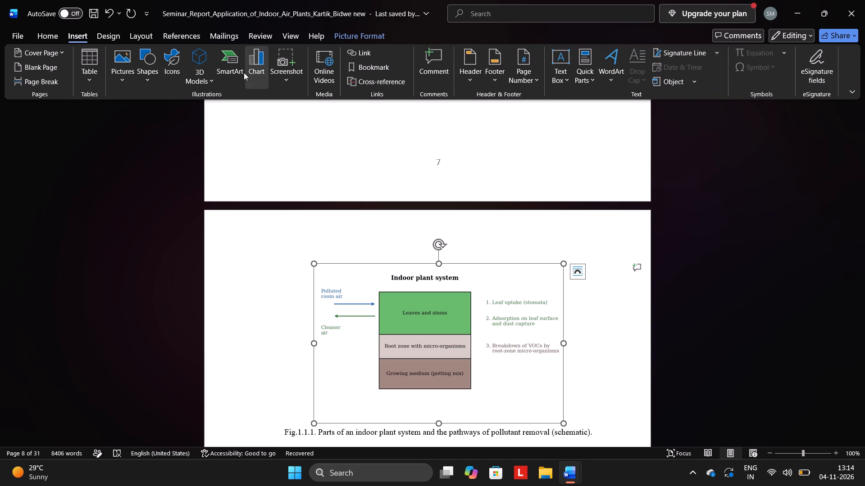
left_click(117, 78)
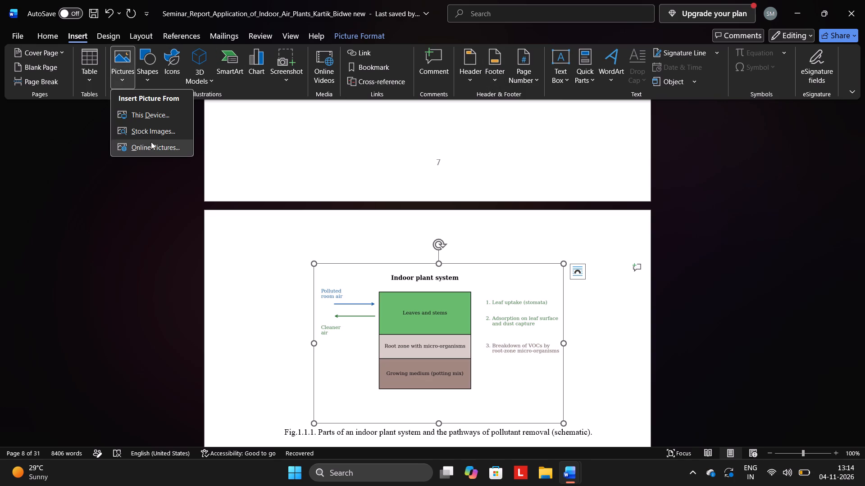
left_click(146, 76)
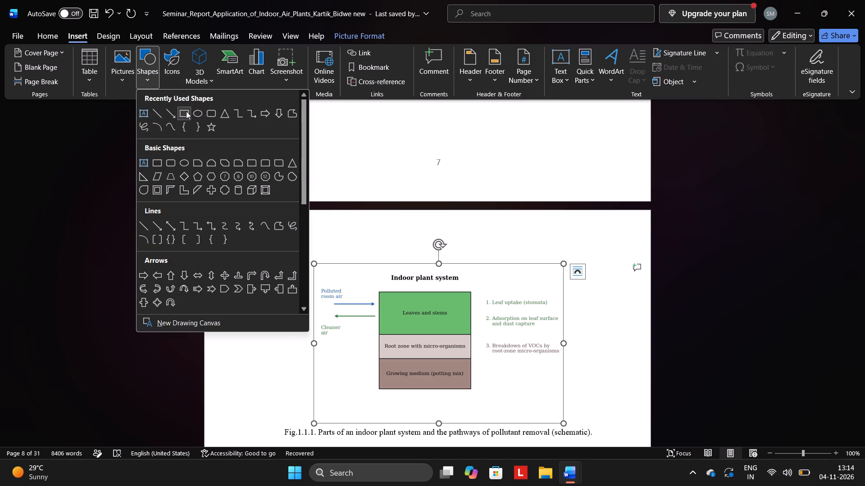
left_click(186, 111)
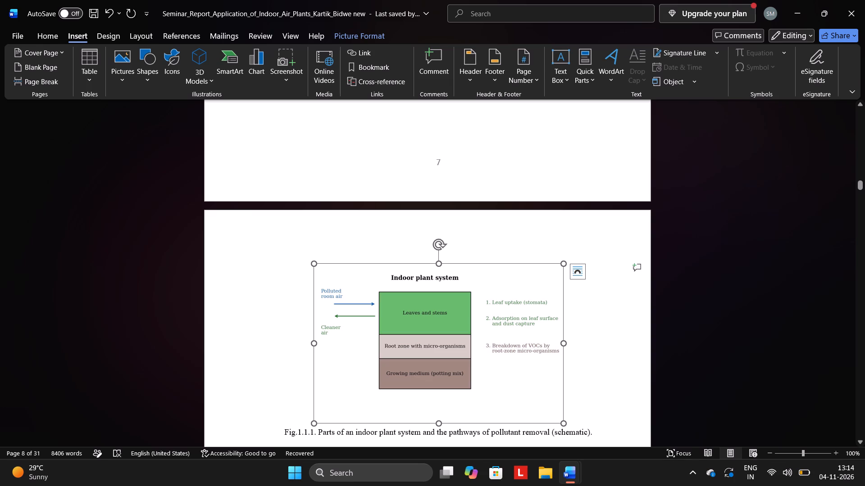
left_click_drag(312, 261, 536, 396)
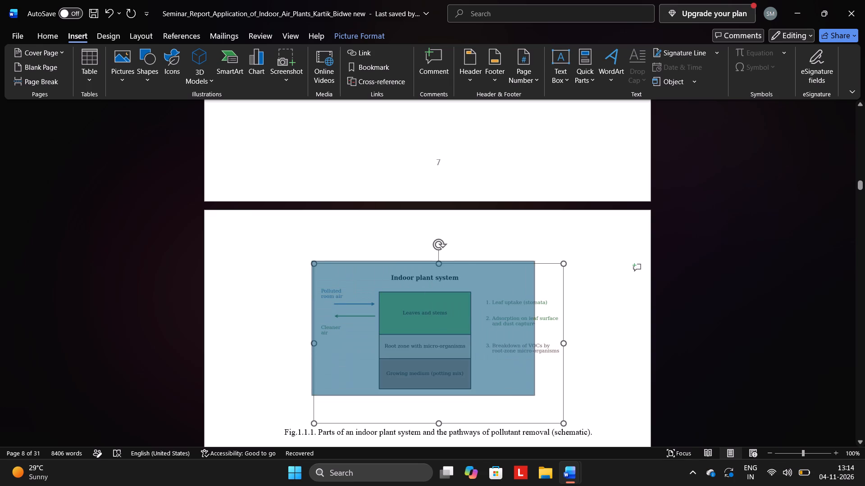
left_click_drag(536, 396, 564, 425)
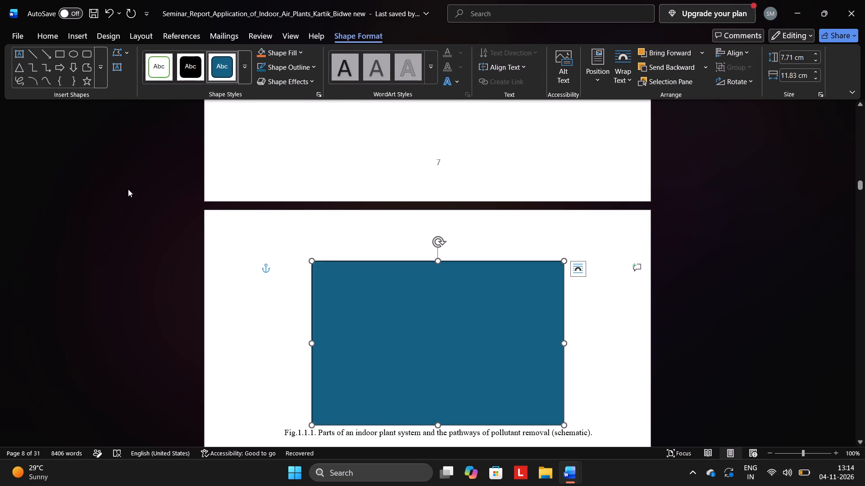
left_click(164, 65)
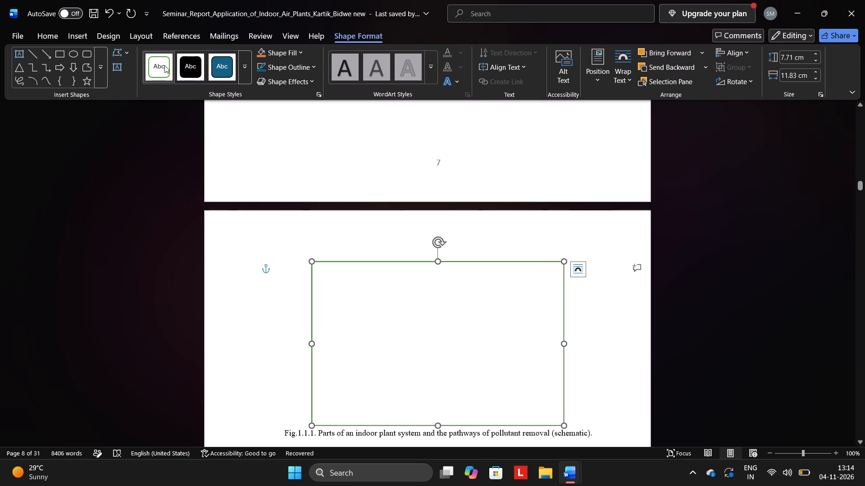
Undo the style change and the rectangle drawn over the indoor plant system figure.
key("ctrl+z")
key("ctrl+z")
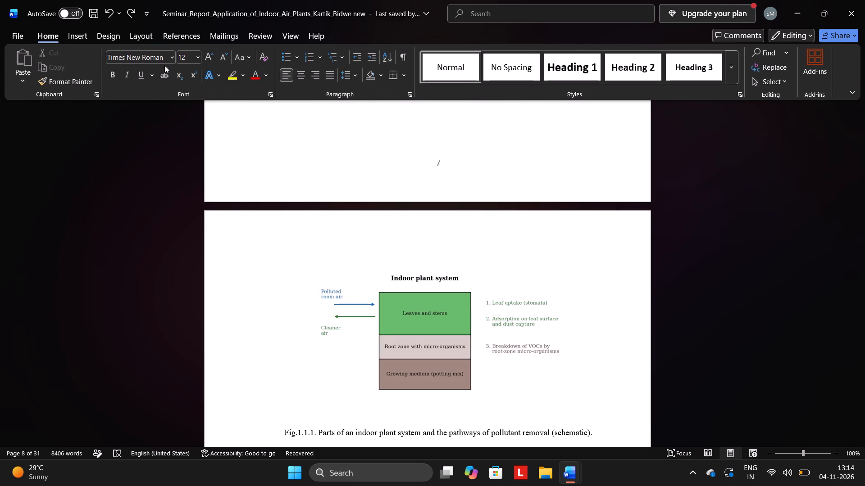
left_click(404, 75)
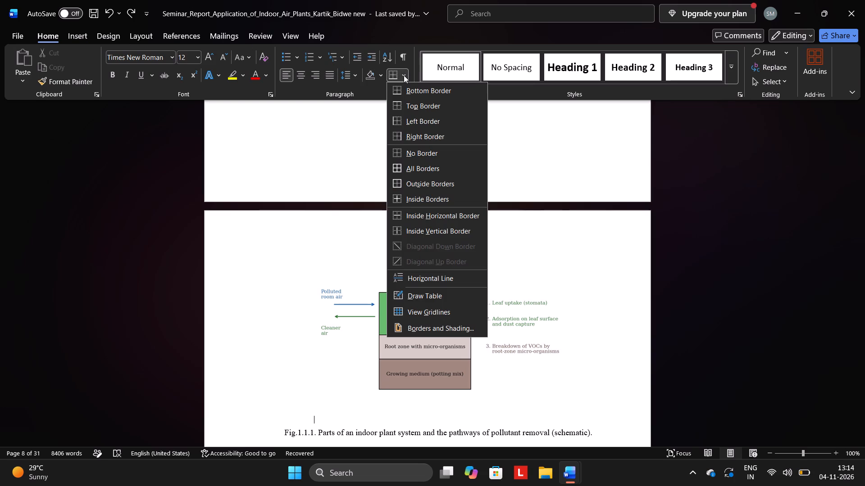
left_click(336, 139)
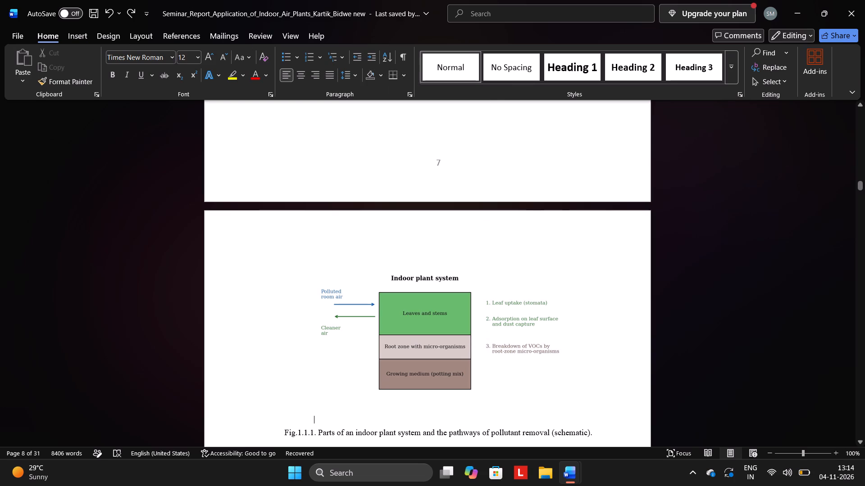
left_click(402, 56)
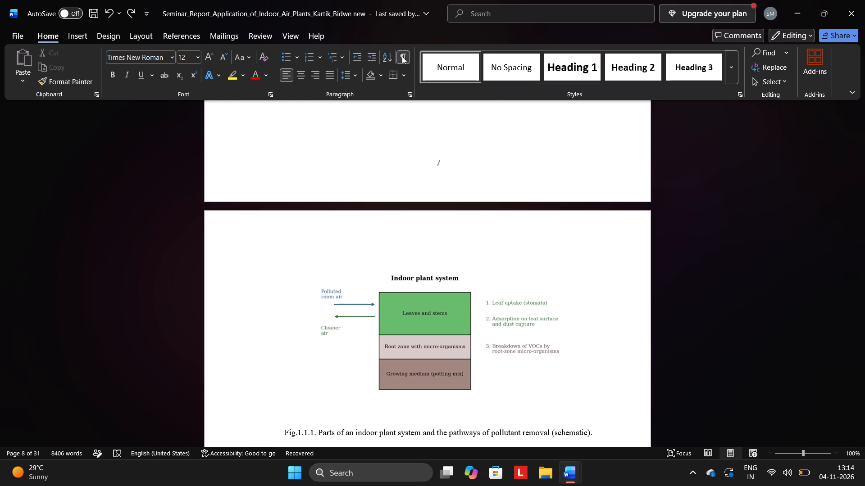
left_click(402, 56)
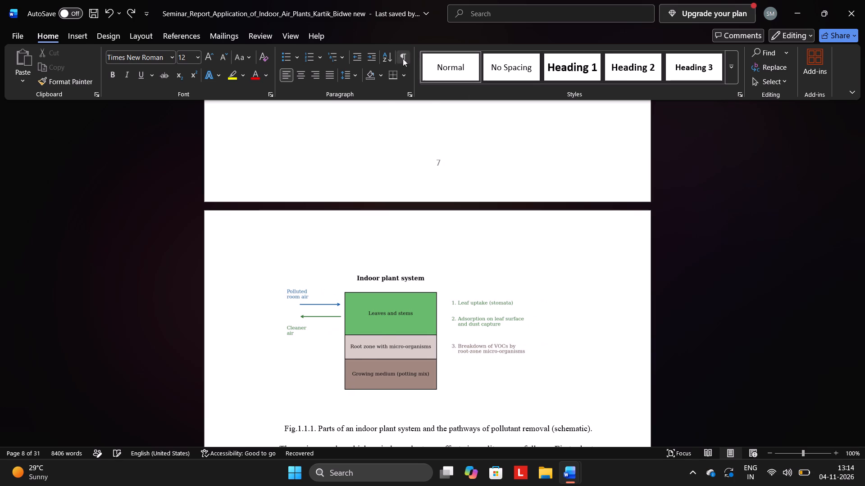
Look through the rest of Chapter I and into Chapter II's literature review, as far as the Kim et al. and Llewellyn and Dixon studies.
key("Down")
key("Down")
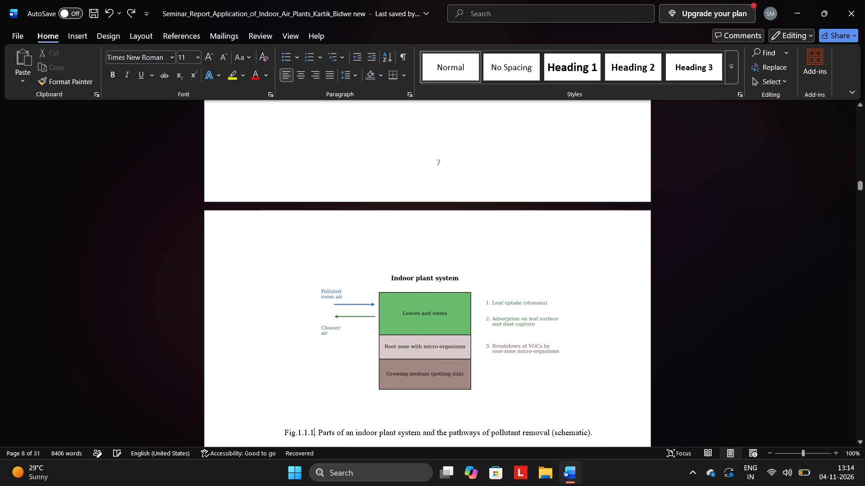
key("Down")
key("Down")
key("Down")
key("Down")
key("Down")
key("Down")
key("Down")
key("Down")
key("Down")
key("Down")
key("Down")
key("Down")
key("Down")
key("Down")
key("Down")
key("Down")
key("Down")
key("Down")
key("Down")
key("Down")
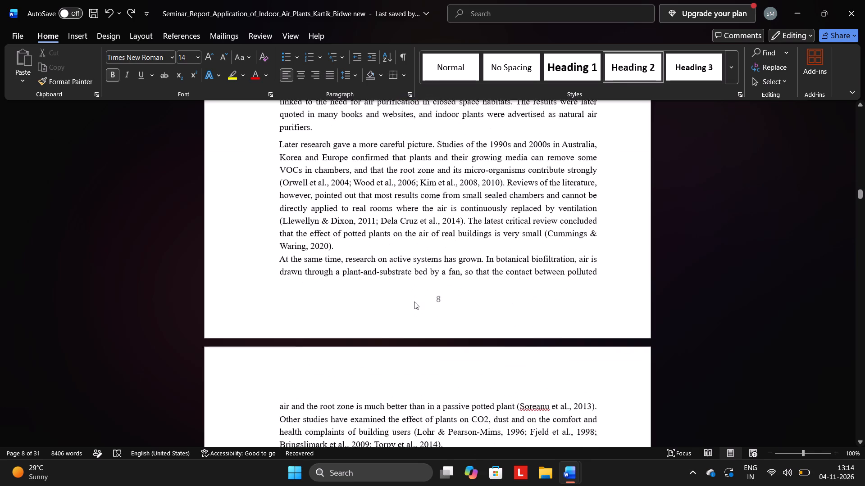
key("Down")
key("Down")
key("Down")
key("Down")
key("Down")
key("Down")
key("Down")
key("Down")
key("Down")
key("Down")
key("Down")
key("Down")
key("Down")
key("Down")
key("Down")
key("Down")
key("Down")
key("Down")
key("Down")
key("Down")
key("Down")
key("Down")
key("Down")
key("Down")
key("Down")
key("Down")
key("Down")
key("Down")
key("Down")
key("Down")
key("Down")
key("Down")
key("Down")
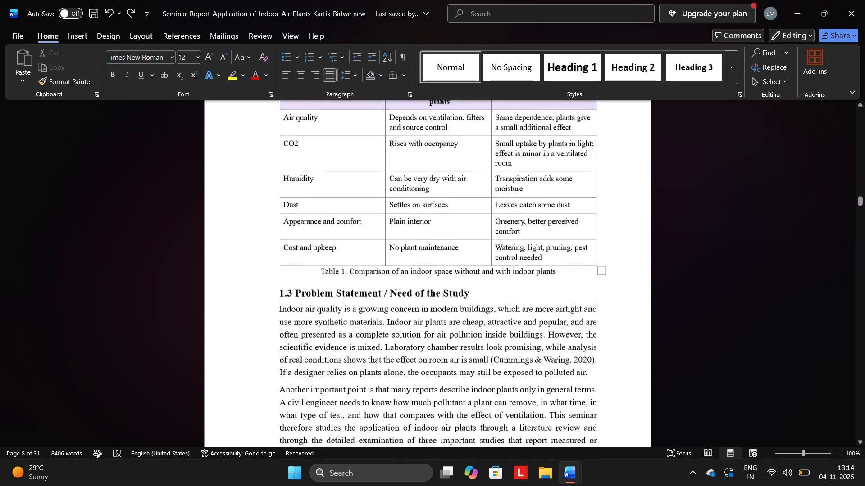
key("Down")
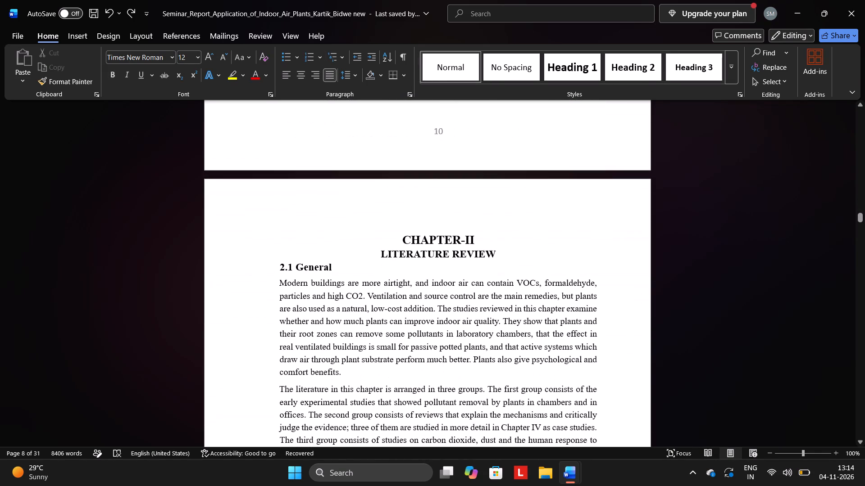
key("Down")
key("Down")
key("Down")
key("Down")
key("Down")
key("Down")
key("Down")
key("Down")
key("Down")
key("Down")
key("Down")
key("Down")
key("Down")
key("Down")
key("Down")
key("Down")
key("Down")
key("Down")
key("Down")
key("Down")
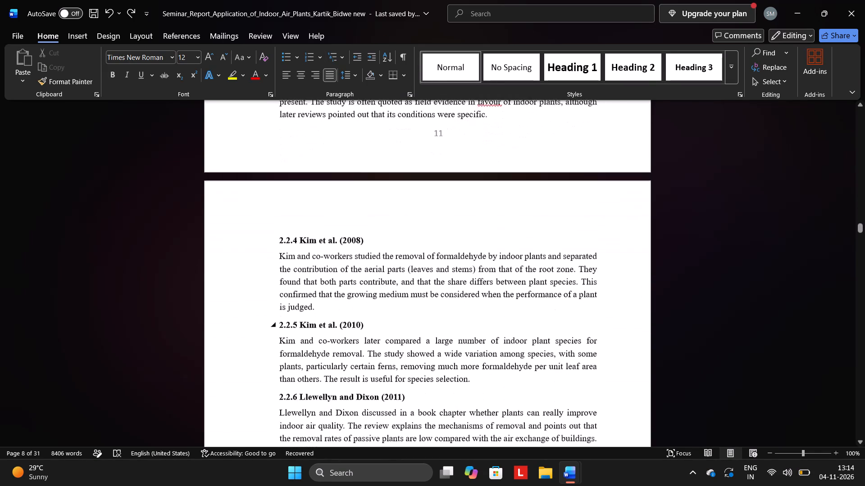
Look back through the Chapter II study summaries and section 2.1 to the end of Chapter I on page 10.
key("Up")
key("Up")
key("Up")
key("Up")
key("Up")
key("Up")
key("Up")
key("Up")
key("Up")
key("Up")
key("Up")
key("Up")
key("Up")
key("Up")
key("Up")
key("Up")
key("Up")
key("Up")
key("Up")
key("Up")
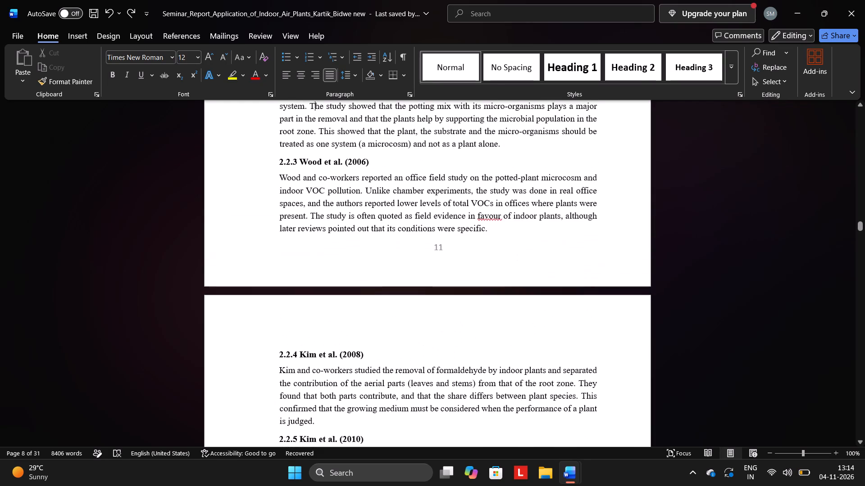
key("Up")
key("Up")
key("Up")
key("Up")
key("Up")
key("Up")
key("Up")
key("Up")
key("Up")
key("Up")
key("Up")
key("Up")
key("Up")
key("Up")
key("Up")
key("Up")
key("Up")
key("Up")
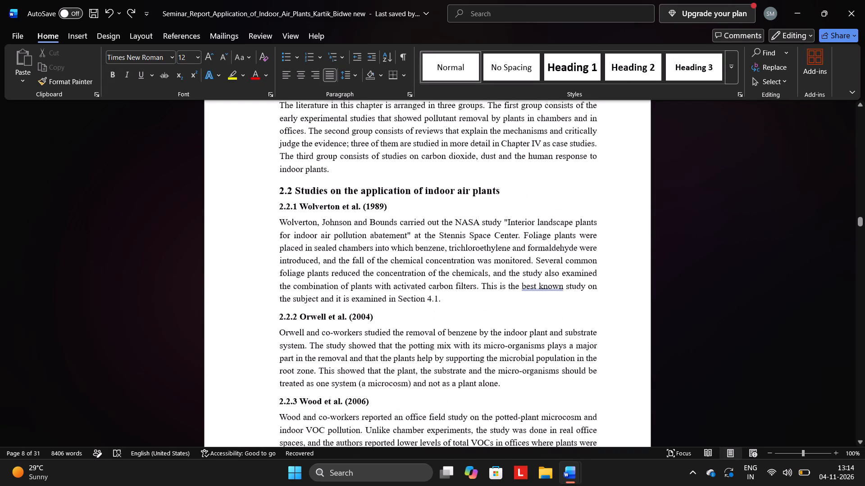
key("Up")
key("Up")
key("Up")
key("Up")
key("Up")
key("Up")
key("Up")
key("Up")
key("Up")
key("Up")
key("Up")
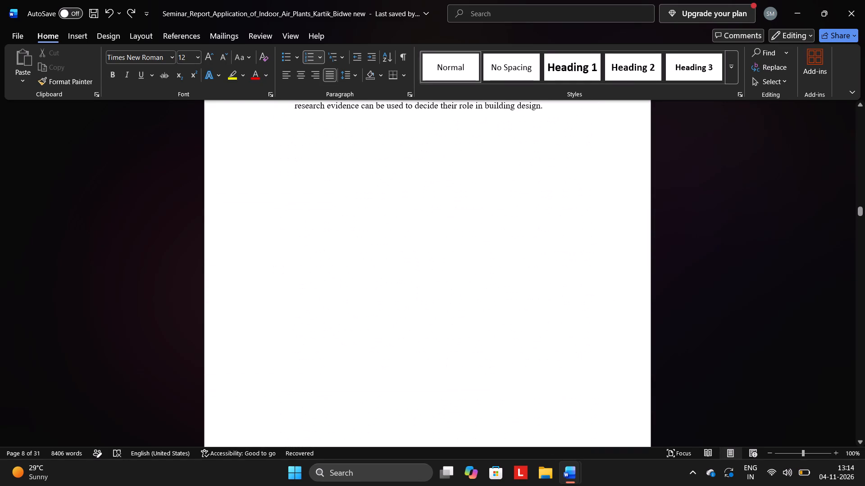
Examine the opening of Chapter II, Literature Review, including the page break before it and section 2.1 General.
left_click(414, 301)
key("Down")
key("Down")
key("Down")
key("Down")
key("Down")
key("Down")
key("Down")
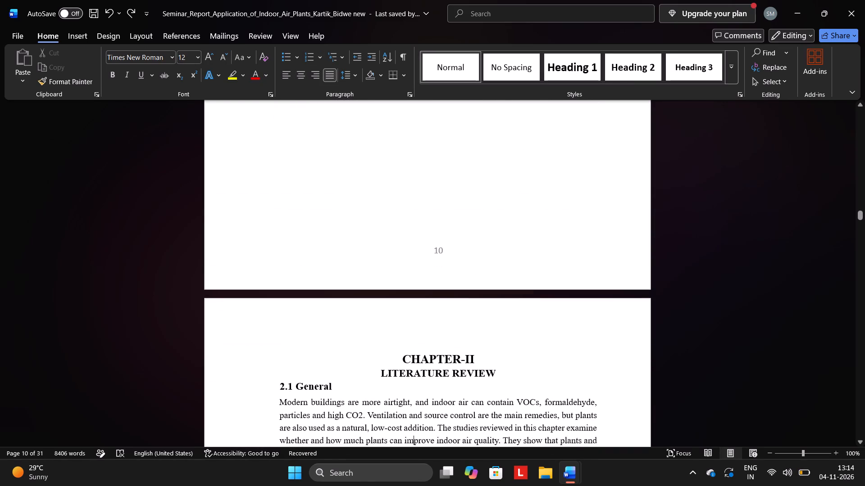
key("Down")
key("Down")
key("Down")
key("Down")
key("Down")
key("Down")
key("Down")
key("Down")
key("Down")
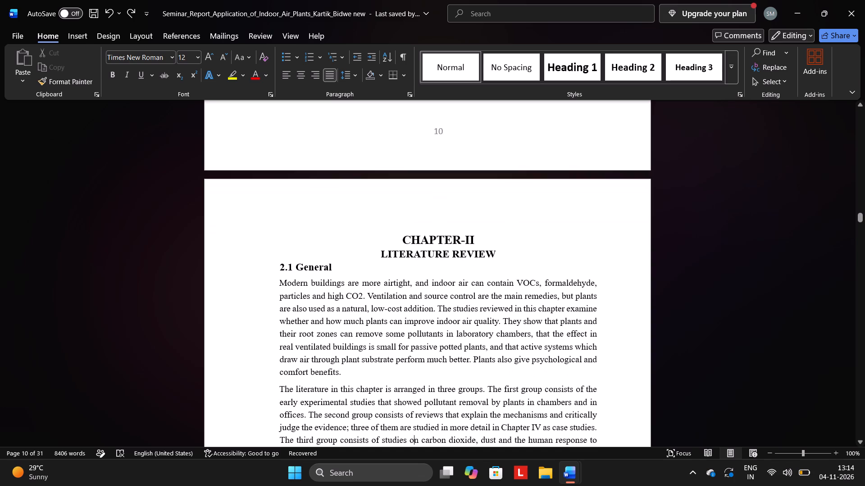
left_click(414, 301)
key("Down")
key("Down")
key("Down")
key("Down")
key("Down")
key("Down")
key("Down")
key("Down")
key("Down")
Delete the text of the section heading "2.2 Studies on the application of indoor air plants" in Chapter II.
key("Down")
key("Down")
key("Down")
key("Down")
key("Down")
key("Down")
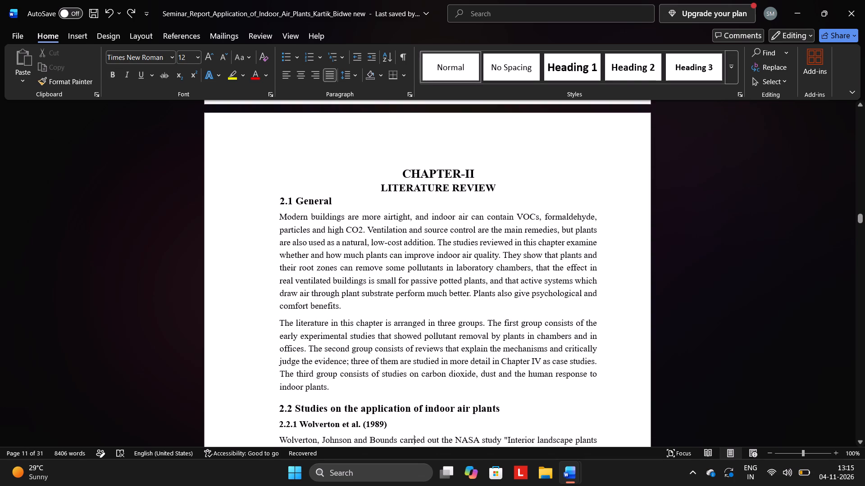
key("Up")
key("Right")
key("Right")
key("Up")
key("Up")
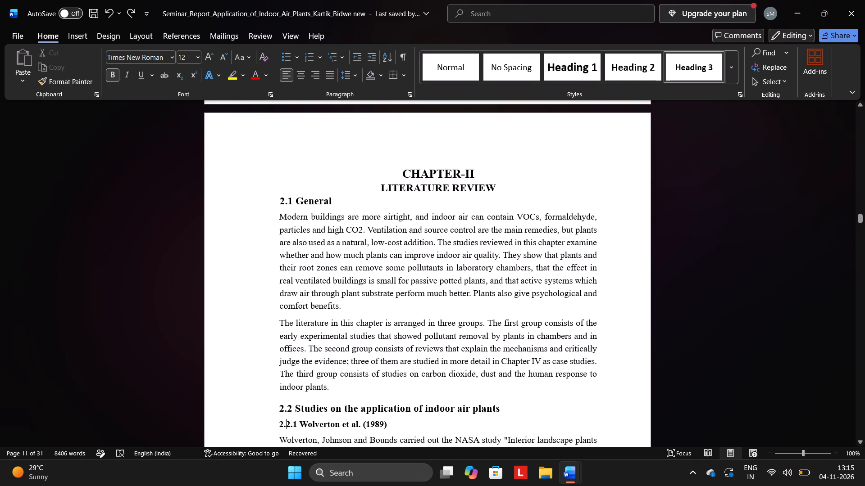
key("Right")
key("Right")
key("Right")
key("Right")
key("Right")
key("Right")
key("Right")
key("Right")
key("Right")
key("Right")
key("Right")
key("Right")
key("Right")
key("Right")
key("Right")
key("Right")
key("Right")
key("Right")
key("Right")
key("Right")
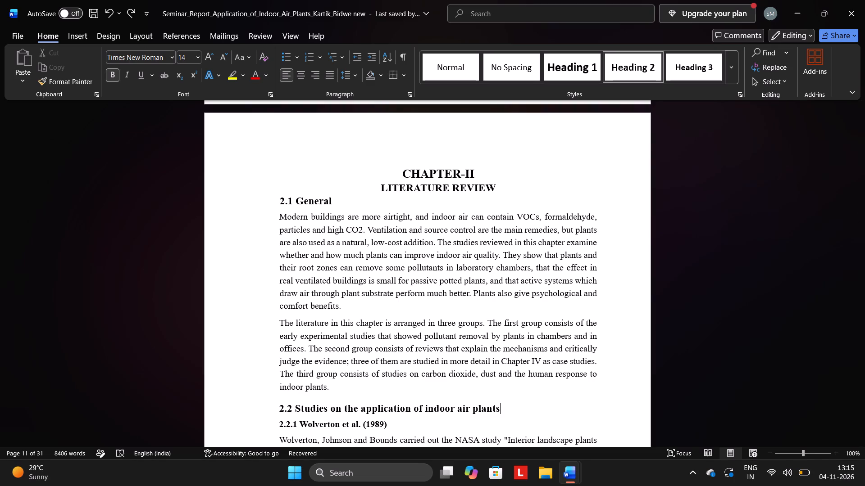
key("BackSpace")
key("BackSpace")
key("BackSpace")
key("BackSpace")
key("BackSpace")
key("BackSpace")
key("BackSpace")
key("BackSpace")
key("BackSpace")
key("BackSpace")
key("BackSpace")
key("BackSpace")
key("BackSpace")
key("BackSpace")
key("BackSpace")
key("BackSpace")
key("BackSpace")
key("BackSpace")
key("BackSpace")
key("BackSpace")
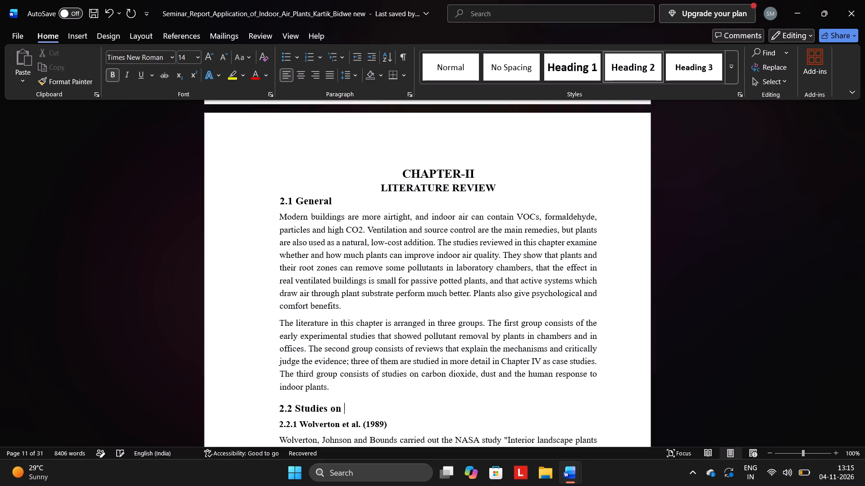
key("BackSpace")
key("BackSpace")
key("BackSpace")
key("BackSpace")
key("BackSpace")
key("BackSpace")
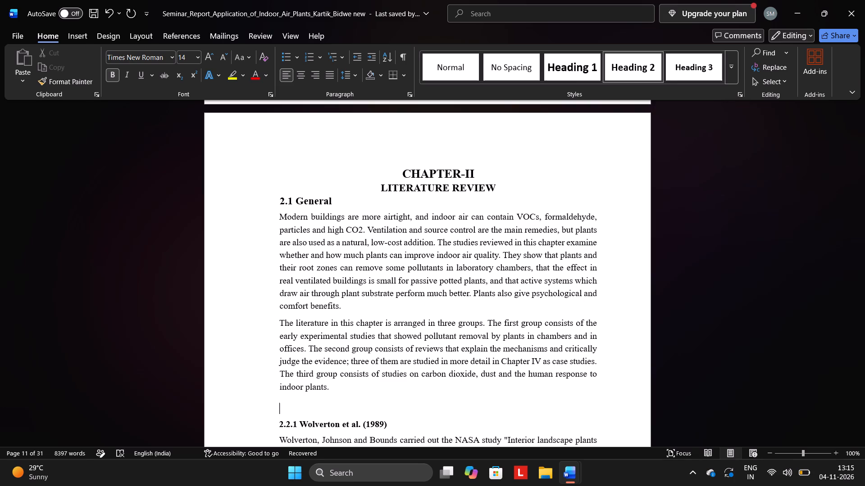
Copy the "LITERATURE REVIEW" chapter title into the emptied section 2.2 heading line above the Wolverton et al. study.
left_click(414, 301)
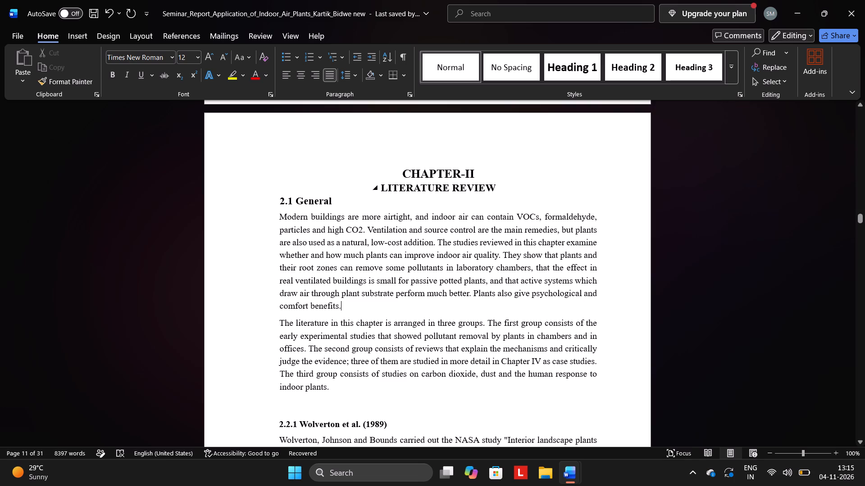
left_click_drag(384, 189, 522, 186)
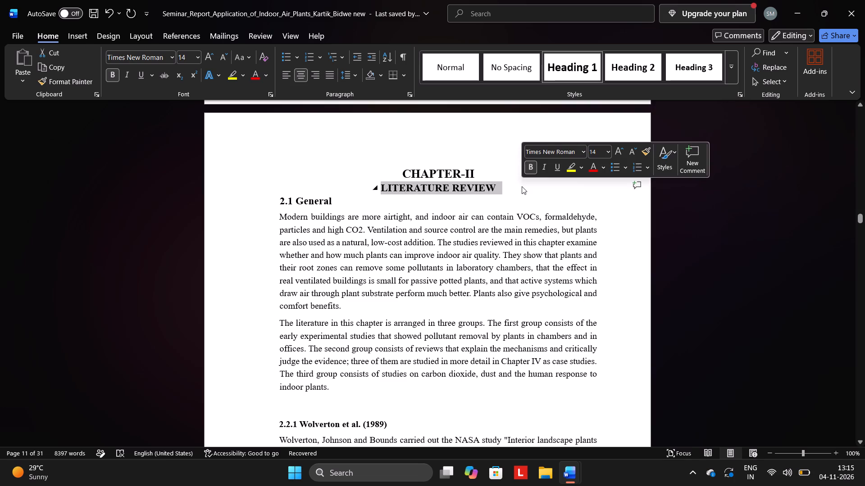
key("ctrl+c")
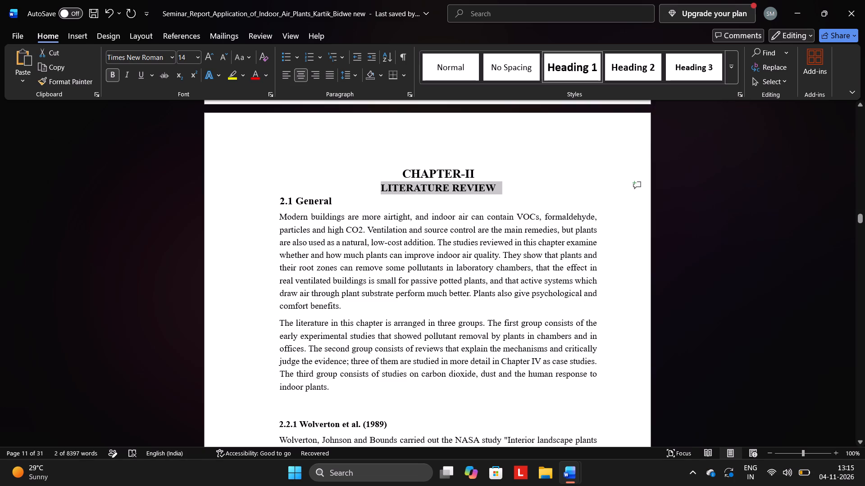
left_click(311, 410)
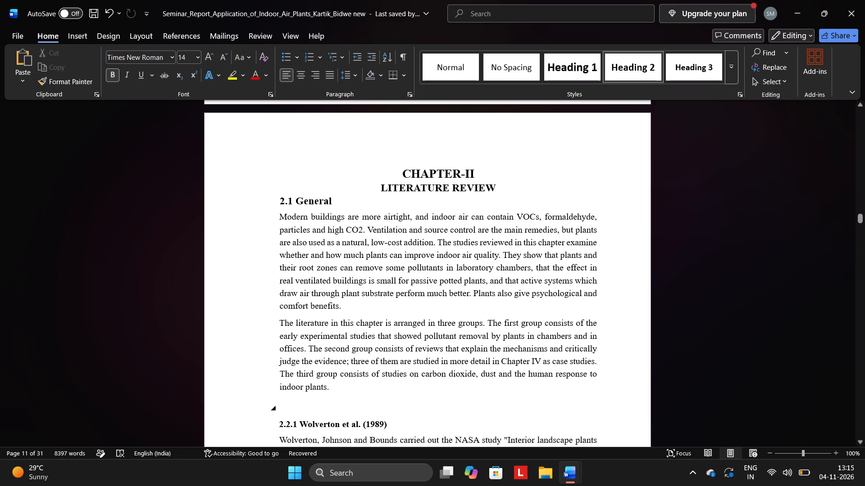
key("ctrl+v")
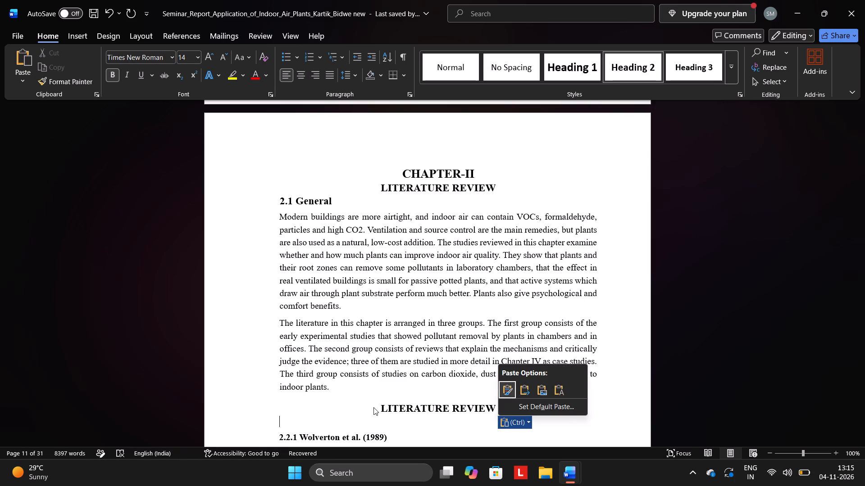
Left-align the pasted "LITERATURE REVIEW" heading above the Wolverton et al. study.
left_click(373, 406)
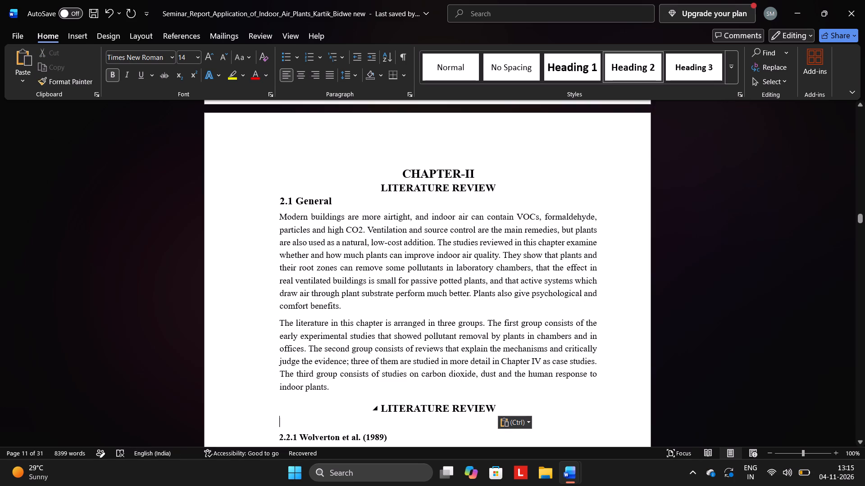
left_click_drag(388, 415, 376, 417)
left_click_drag(382, 413, 501, 414)
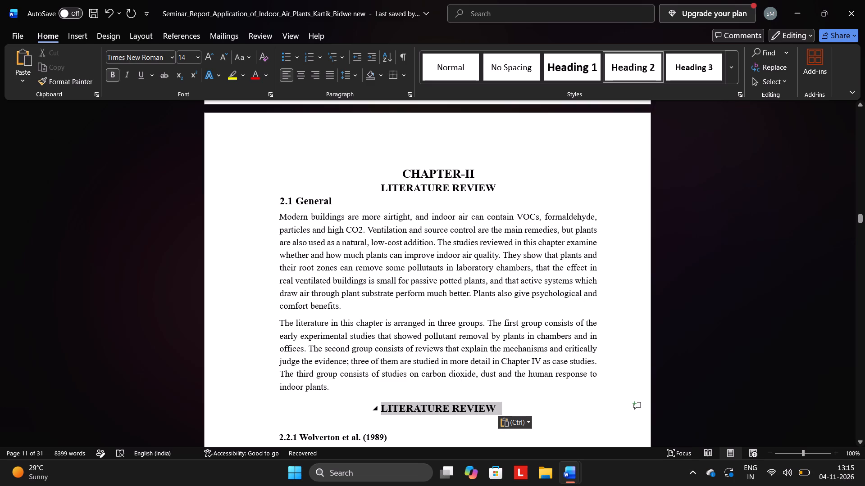
left_click_drag(501, 414, 501, 414)
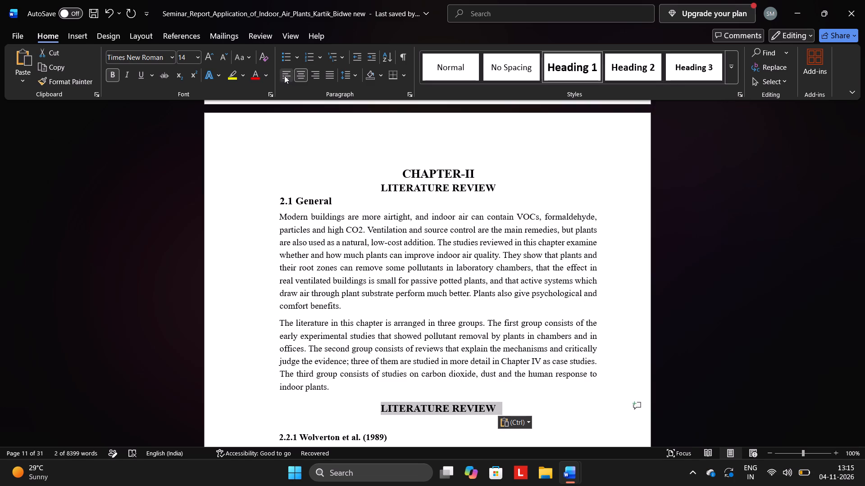
left_click(284, 76)
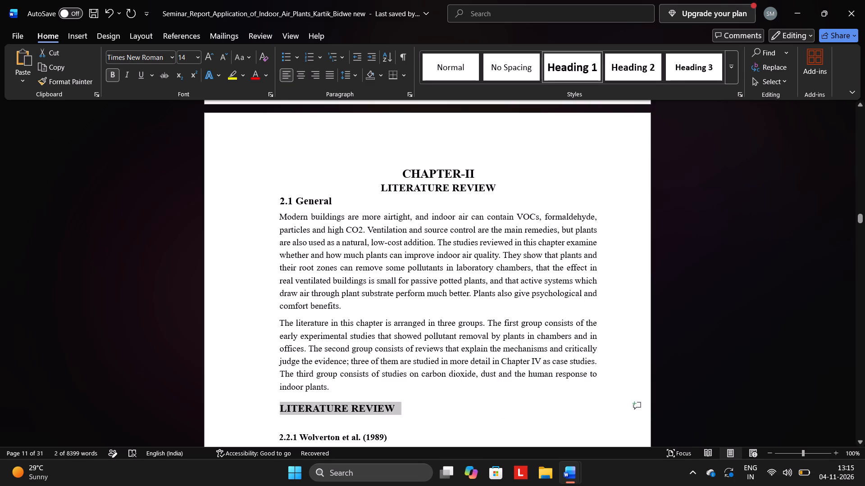
Set the pasted "LITERATURE REVIEW" heading's font size to 12.
right_click(370, 408)
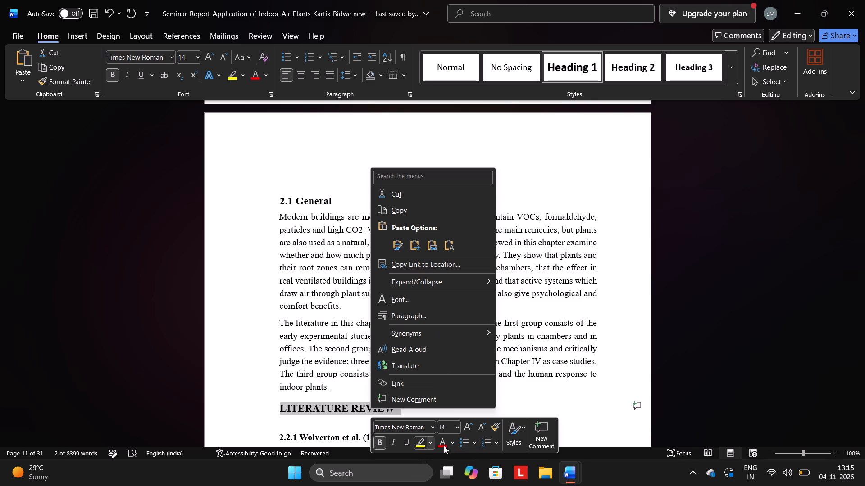
left_click(454, 430)
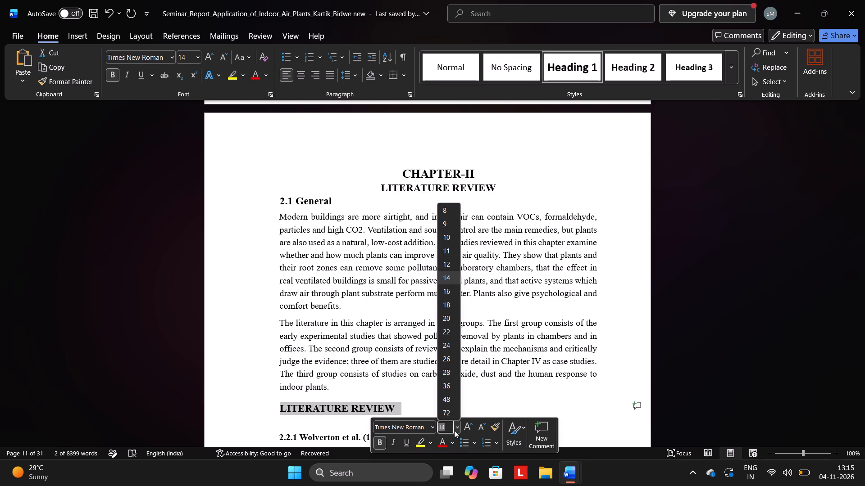
left_click(450, 269)
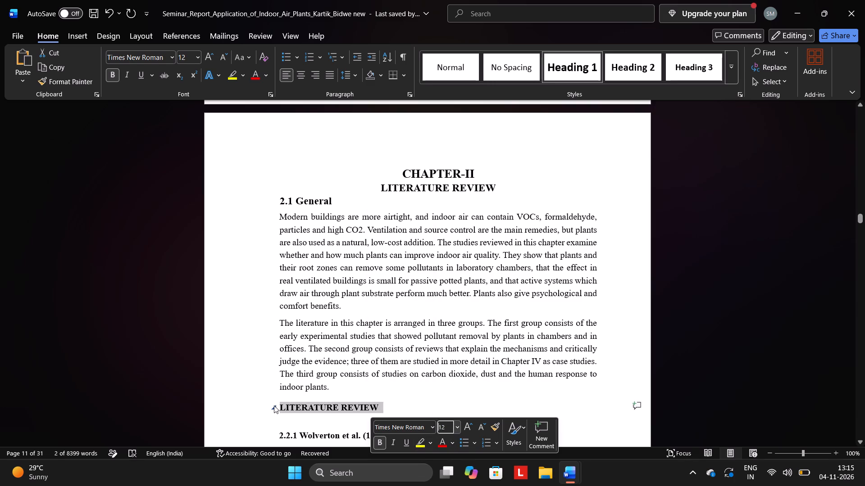
left_click(283, 414)
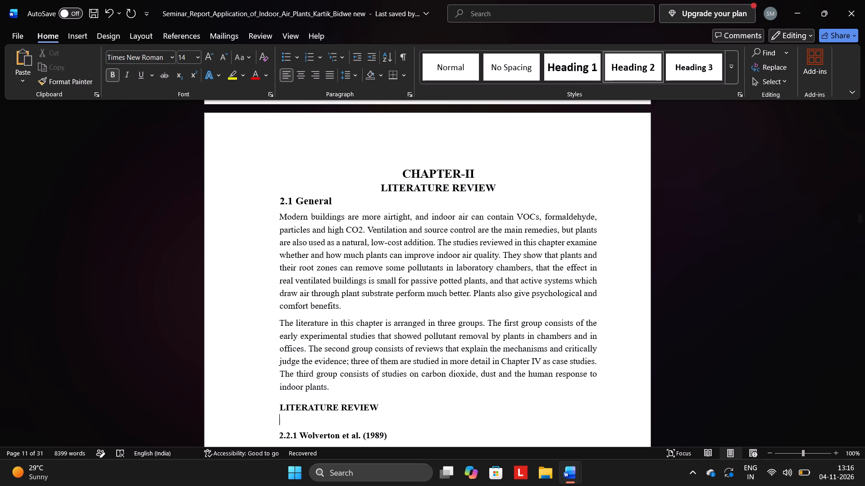
Remove the empty line between the pasted "LITERATURE REVIEW" heading and the Wolverton et al. (1989) subheading.
key("Down")
key("Down")
key("Down")
key("Down")
key("Down")
key("Down")
key("Down")
key("Up")
key("Up")
key("Up")
key("Up")
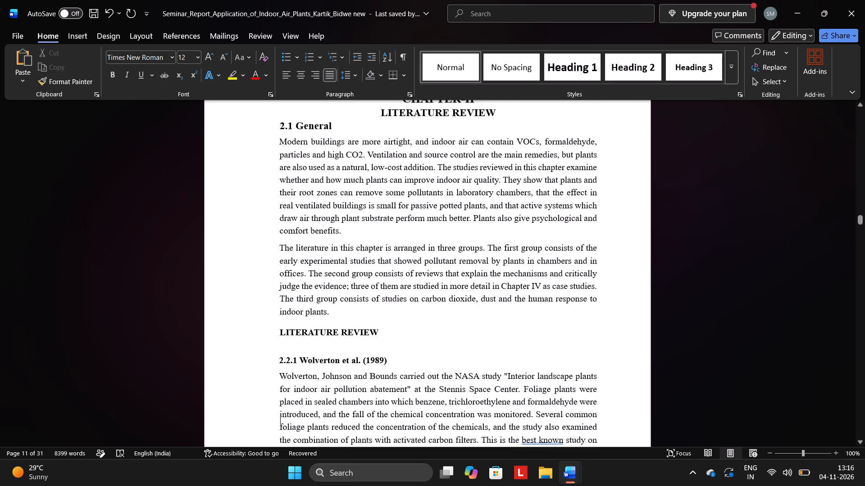
key("Up")
key("Up")
key("Up")
key("Up")
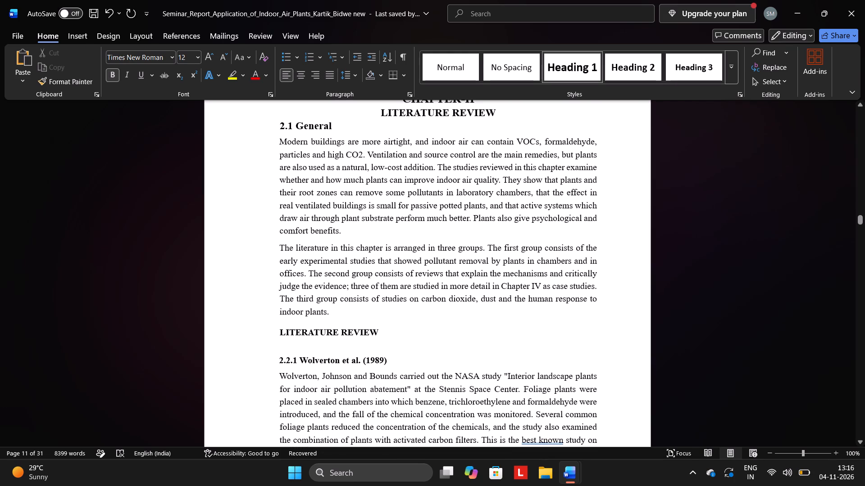
key("Down")
key("Delete")
key("End")
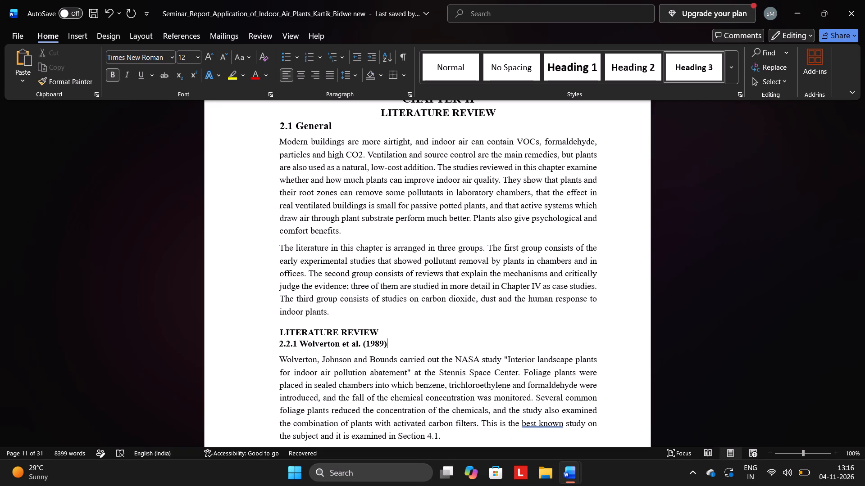
Remove the number 2.2.1 from the Wolverton et al. (1989) subheading.
left_click(283, 334)
key("Left")
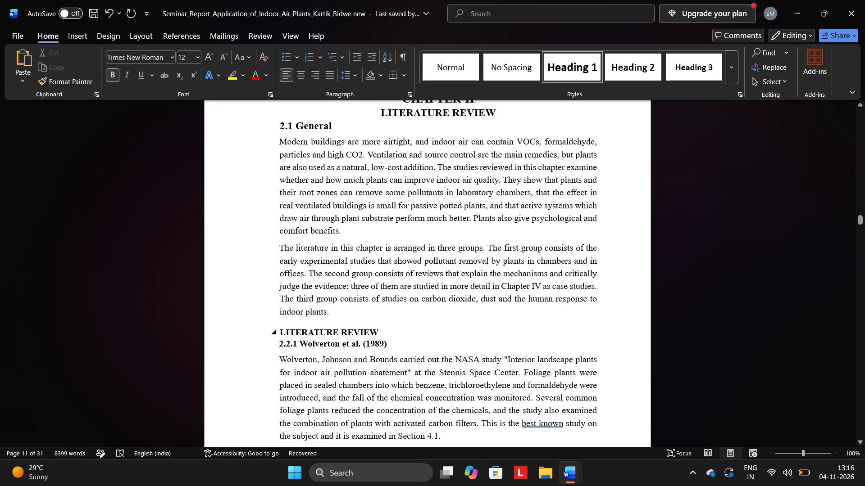
key("Down")
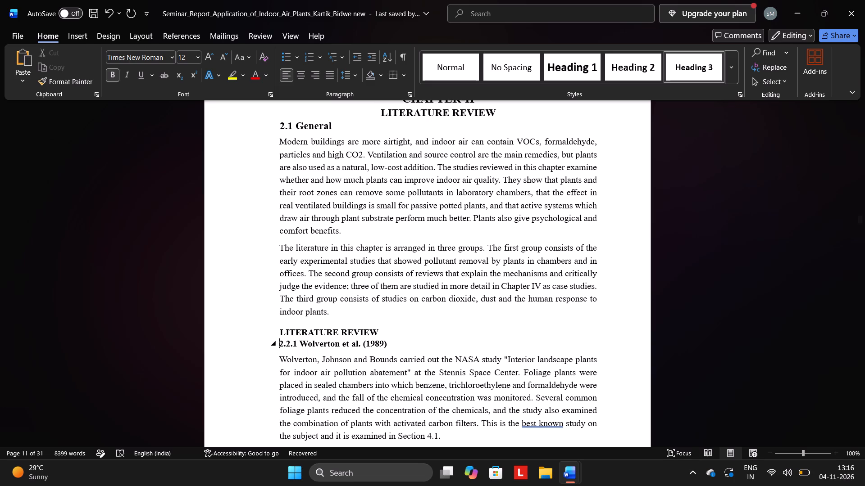
left_click(302, 340)
key("BackSpace")
key("BackSpace")
key("BackSpace")
key("BackSpace")
key("BackSpace")
key("BackSpace")
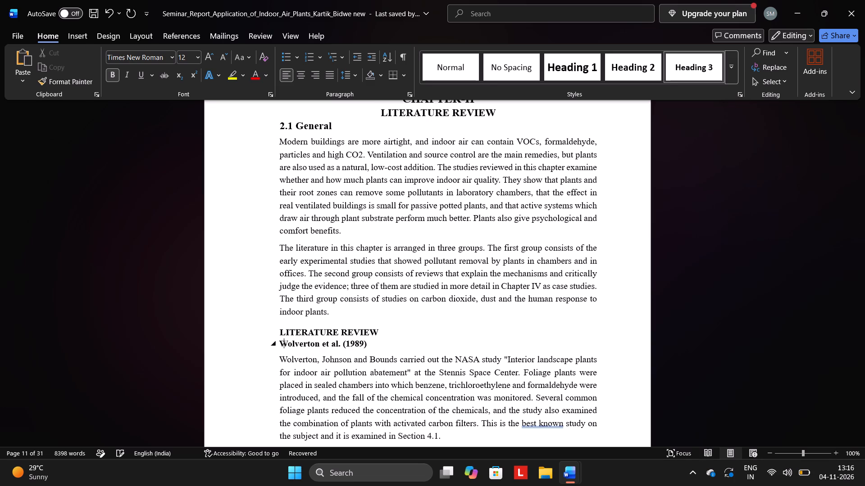
key("BackSpace")
Look through the rest of Chapter II to its end on page 14 and the opening of Chapter III, Methodology.
key("Down")
key("Down")
key("Down")
key("Down")
key("Down")
key("Down")
key("Down")
key("Down")
key("Down")
key("Down")
key("Down")
key("Down")
key("Down")
key("Down")
key("Down")
key("Down")
key("Down")
key("Down")
key("Down")
key("Down")
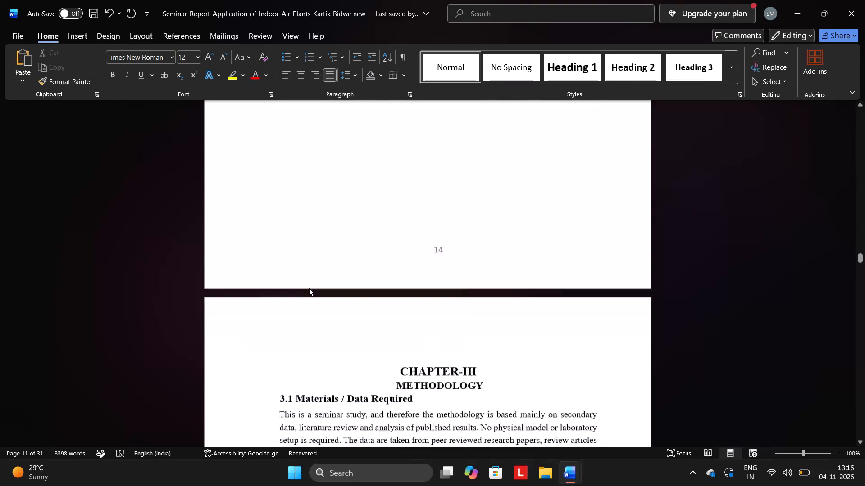
key("Up")
key("Up")
key("Up")
key("Up")
key("Up")
key("Up")
key("Up")
key("Up")
key("Up")
key("Up")
key("Up")
key("Up")
key("Up")
key("Up")
key("Up")
key("Up")
key("Up")
key("Up")
key("Up")
key("Up")
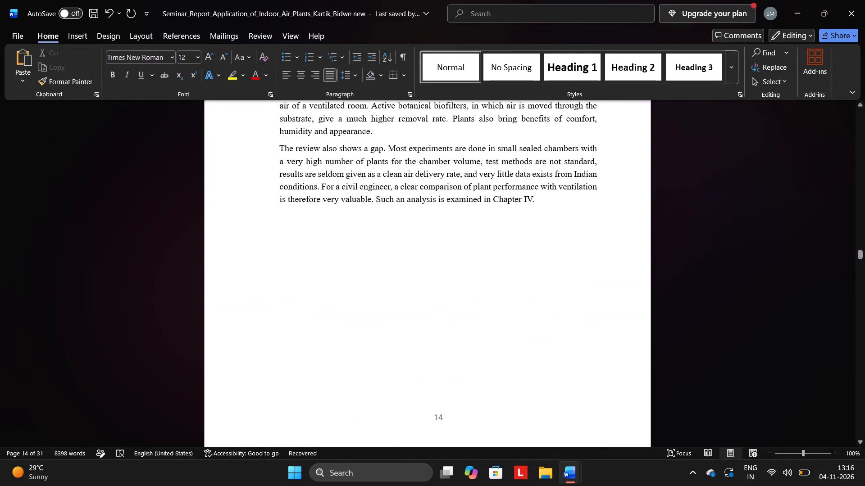
key("Down")
key("Down")
key("Down")
key("Down")
key("Down")
key("Down")
key("Down")
key("Down")
key("Down")
key("Down")
key("Down")
key("Down")
key("Down")
key("Down")
key("Down")
key("Down")
key("Down")
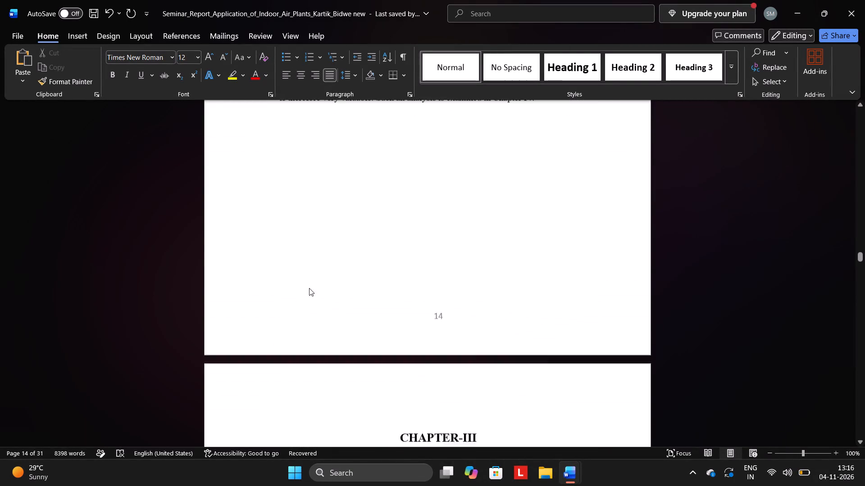
key("Down")
key("Down")
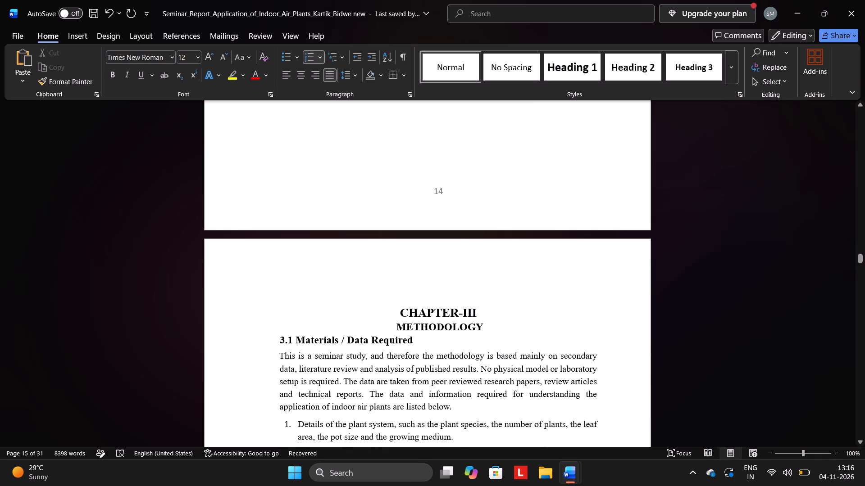
left_click(487, 337)
Insert an empty line between the METHODOLOGY title of Chapter III and the 3.1 Materials / Data Required heading.
key("Up")
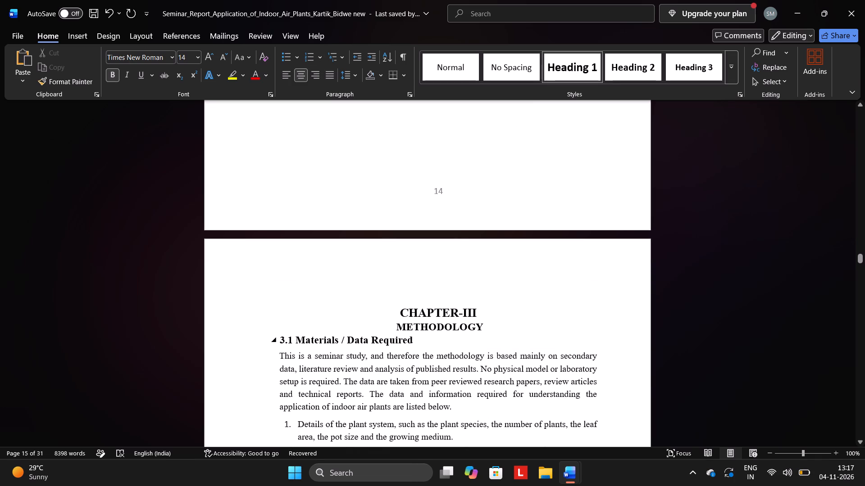
key("Right")
key("Right")
key("Right")
key("Right")
key("Right")
key("Right")
key("Right")
key("Right")
key("Right")
key("space")
key("space")
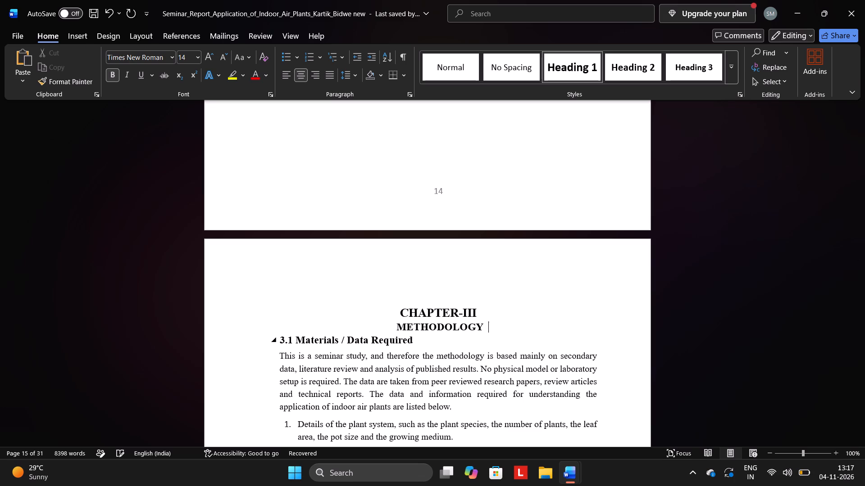
key("Return")
Look through the rest of Chapter III, including the pollutant balance figure and section 3.4, up to the opening of Chapter IV.
key("Down")
key("Down")
key("Down")
key("Down")
key("Down")
key("Down")
key("Down")
key("Down")
key("Down")
key("Down")
key("Down")
key("Down")
key("Down")
key("Down")
key("Down")
key("Down")
key("Down")
key("Down")
key("Down")
key("Down")
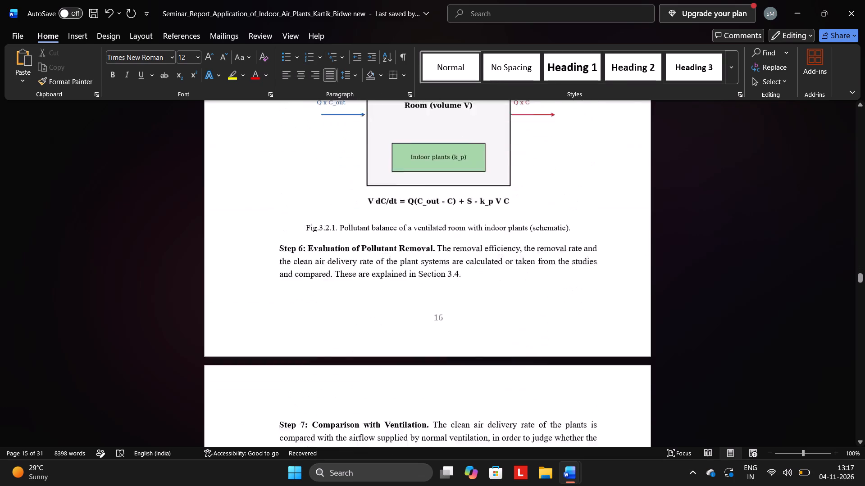
key("Down")
key("Down")
key("Down")
key("Down")
key("Down")
key("Down")
key("Down")
key("Down")
key("Down")
key("Down")
key("Down")
key("Down")
key("Down")
key("Down")
key("Down")
key("Down")
key("Down")
key("Down")
key("Down")
key("Down")
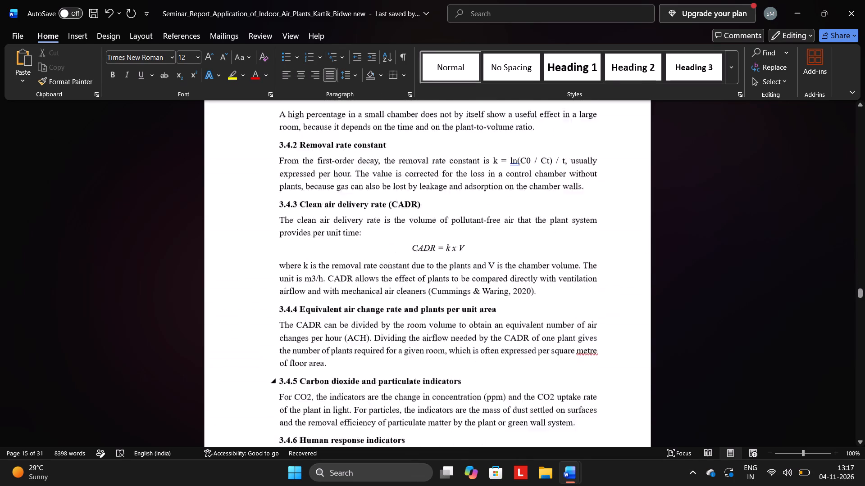
key("Down")
key("Down")
key("Down")
key("Down")
key("Down")
key("Down")
key("Down")
key("Down")
key("Down")
key("Down")
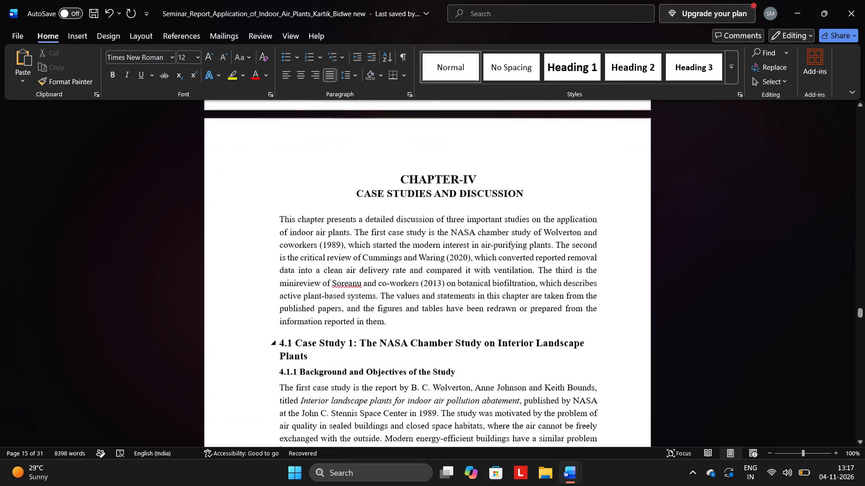
Look through Chapter IV, Case Studies and Discussion, checking its headings, tables and figures up to the opening of Chapter V.
key("Up")
key("Down")
key("Down")
key("Down")
key("Down")
key("Down")
key("Down")
key("Down")
key("Down")
key("Down")
key("Down")
key("Down")
key("Down")
key("Down")
key("Down")
key("Down")
key("Down")
key("Down")
key("Down")
key("Down")
key("Down")
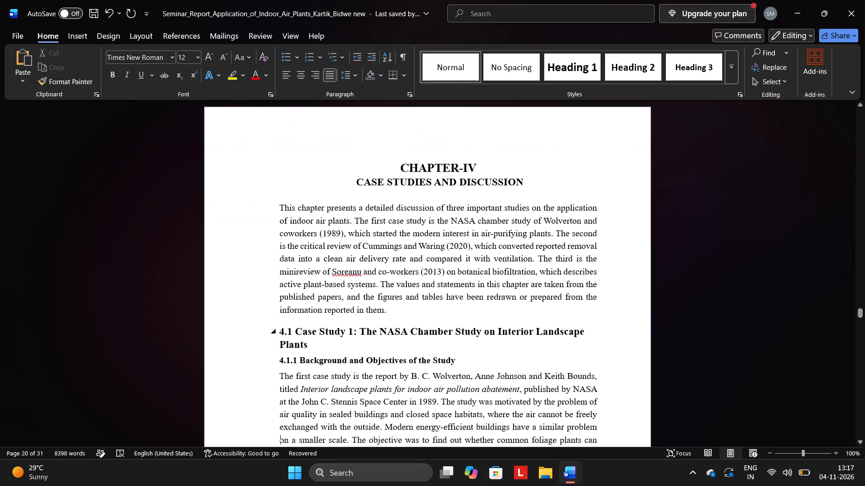
key("Down")
key("Down")
key("Down")
key("Down")
key("Down")
key("Down")
key("Down")
key("Down")
key("Down")
key("Down")
key("Down")
key("Down")
key("Down")
key("Down")
key("Down")
key("Down")
key("Down")
key("Down")
key("Down")
key("Down")
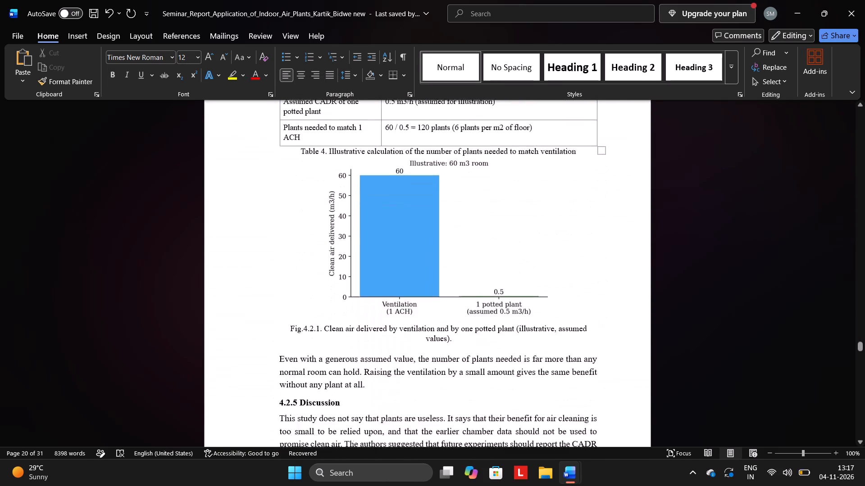
key("Down")
key("Down")
key("Down")
key("Down")
key("Down")
key("Down")
key("Down")
key("Down")
key("Down")
key("Down")
key("Down")
key("Down")
key("Down")
key("Down")
key("Down")
key("Down")
key("Down")
key("Down")
key("Down")
key("Down")
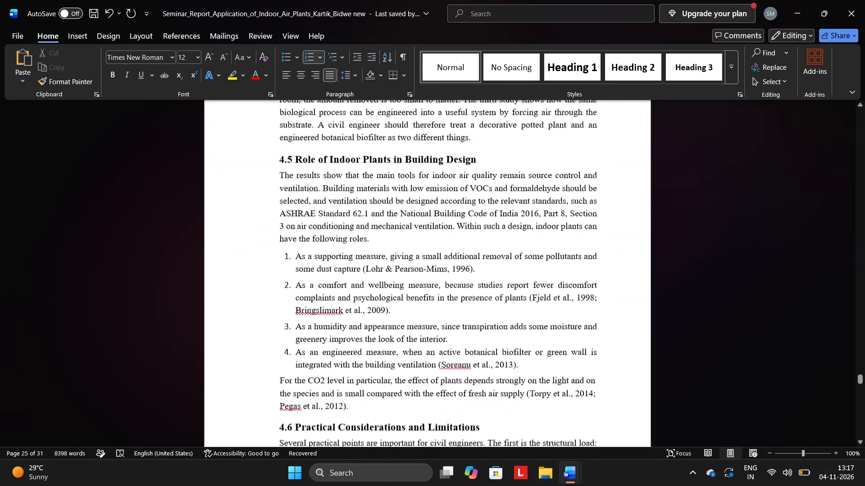
key("Down")
key("Down")
key("Down")
key("Down")
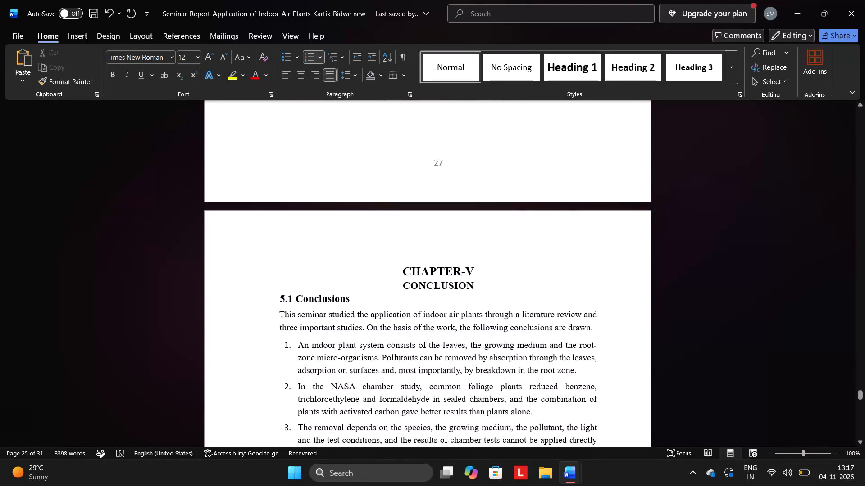
Look through Chapter V, Conclusion, from section 5.1 to section 5.3 Future Scope.
key("Down")
key("Down")
key("Down")
key("Down")
key("Down")
key("Down")
key("Down")
key("Down")
key("Down")
key("Down")
key("Down")
key("Down")
key("Down")
key("Down")
key("Down")
key("Down")
key("Down")
key("Down")
key("Down")
key("Down")
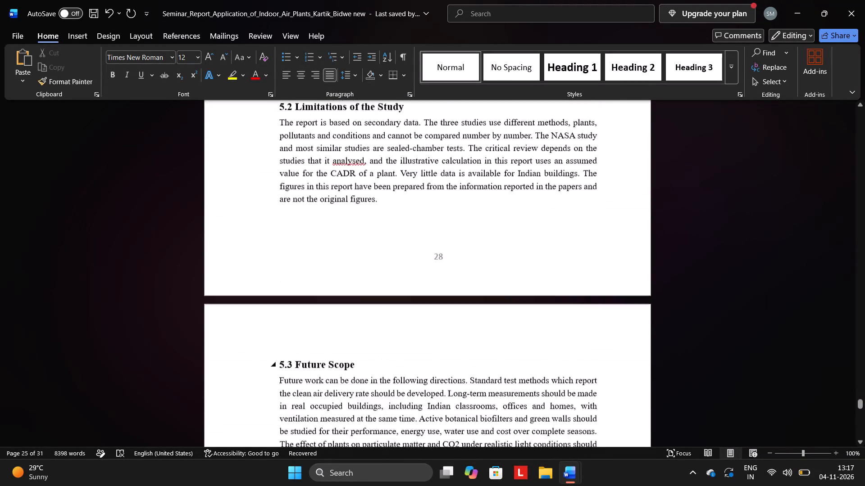
Look through the end of section 5.3 Future Scope and the REFERENCES list down to its last entry.
key("Down")
key("Down")
key("Down")
key("Down")
key("Down")
key("Down")
key("Down")
key("Down")
key("Down")
key("Down")
key("Down")
key("Down")
key("Down")
key("Down")
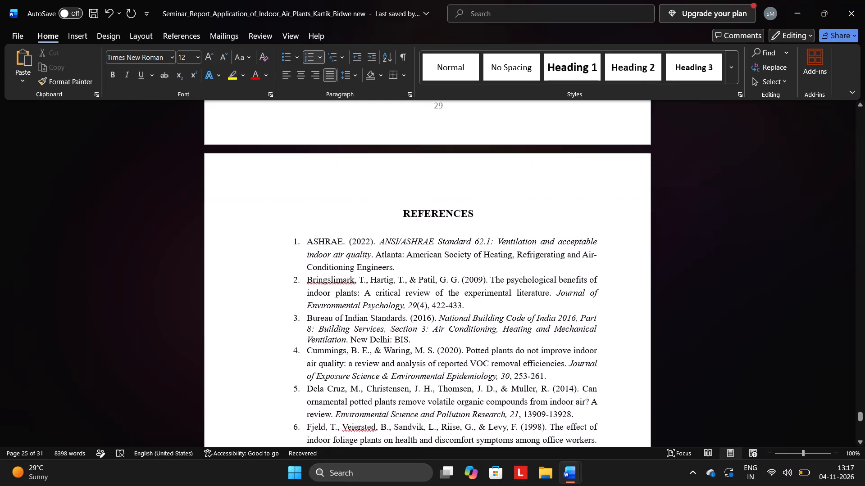
key("Down")
key("Down")
key("Down")
key("Down")
key("Down")
key("Down")
key("Down")
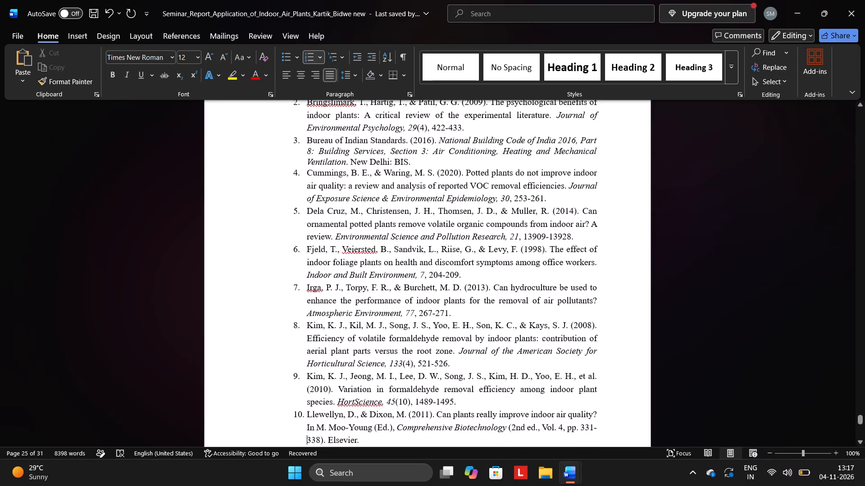
key("Down")
key("Down")
key("Down")
key("Down")
key("Down")
key("Down")
key("Down")
key("Down")
key("Down")
key("Down")
key("Down")
key("Down")
key("Down")
key("Down")
key("Down")
key("Down")
key("Down")
key("Down")
key("Down")
key("Down")
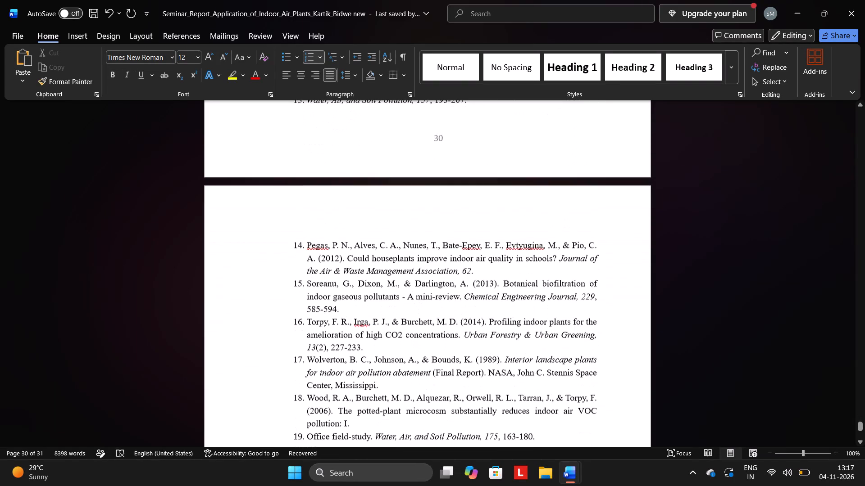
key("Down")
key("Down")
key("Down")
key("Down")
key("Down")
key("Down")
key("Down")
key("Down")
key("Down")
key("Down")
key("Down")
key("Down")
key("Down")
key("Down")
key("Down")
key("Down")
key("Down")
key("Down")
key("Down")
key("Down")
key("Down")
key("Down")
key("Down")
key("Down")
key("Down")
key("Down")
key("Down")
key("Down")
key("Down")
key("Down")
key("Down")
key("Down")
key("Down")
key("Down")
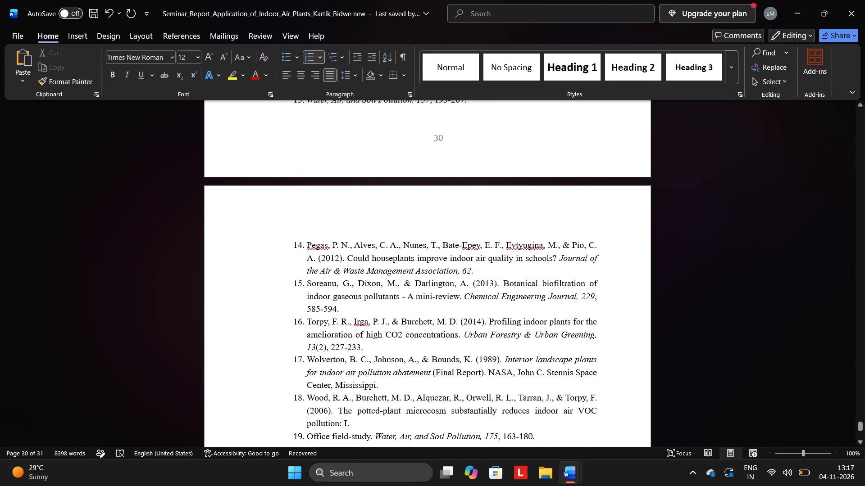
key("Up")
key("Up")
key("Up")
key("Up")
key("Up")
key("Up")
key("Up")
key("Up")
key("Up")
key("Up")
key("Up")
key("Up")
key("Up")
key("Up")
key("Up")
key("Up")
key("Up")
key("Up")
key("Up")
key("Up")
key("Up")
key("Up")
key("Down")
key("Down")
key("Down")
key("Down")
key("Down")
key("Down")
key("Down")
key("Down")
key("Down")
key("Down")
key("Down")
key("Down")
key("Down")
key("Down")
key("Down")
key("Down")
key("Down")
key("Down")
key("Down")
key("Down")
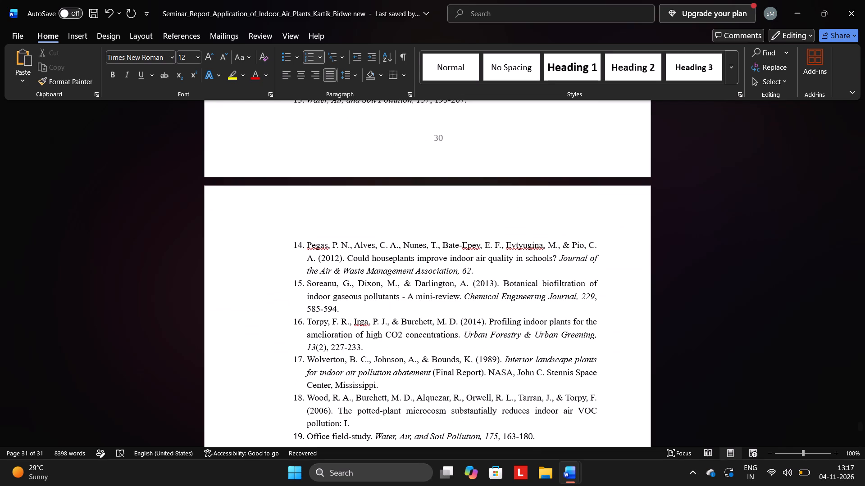
Look back through the report from the REFERENCES list to the opening of Chapter II, checking the chapter titles and section headings.
scroll(487, 337, "up", 5)
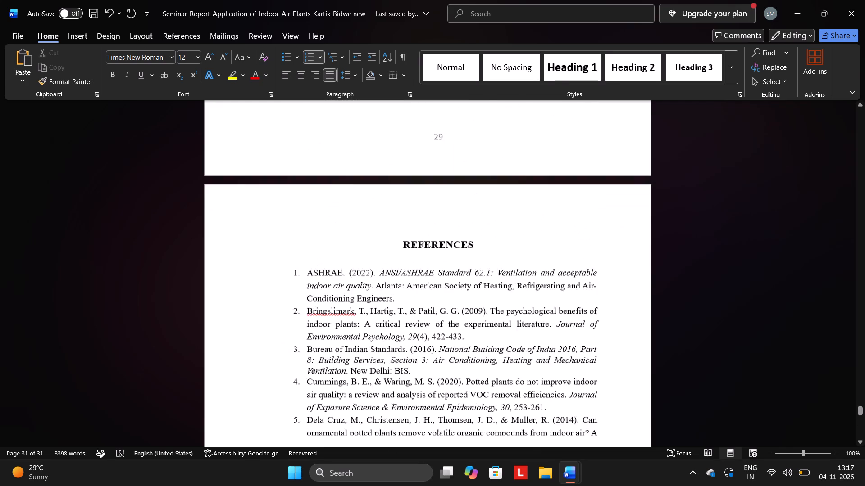
scroll(487, 337, "up", 10)
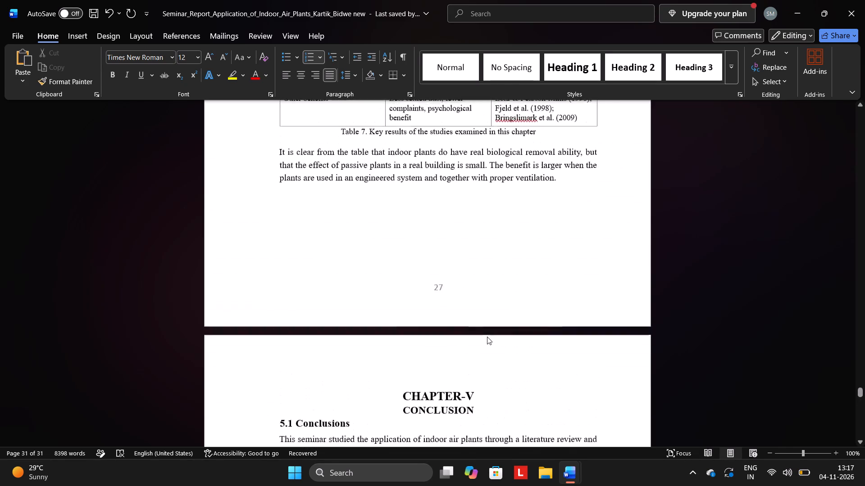
scroll(487, 337, "up", 13)
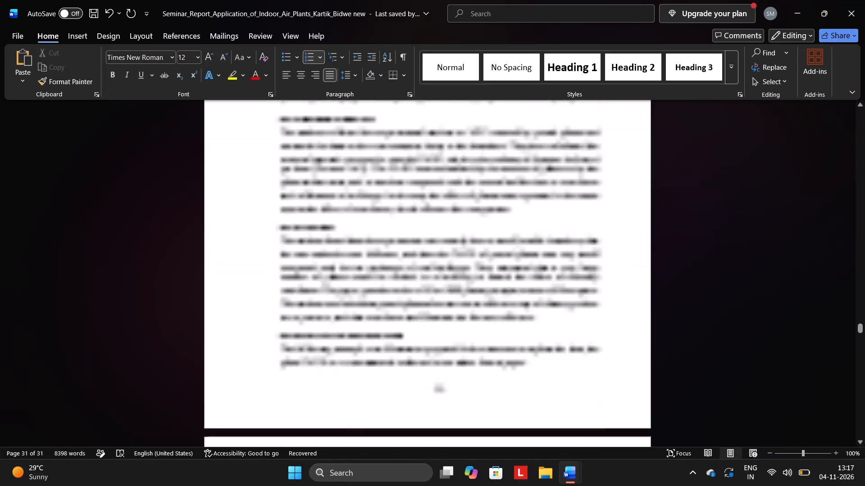
scroll(487, 337, "up", 4)
scroll(487, 337, "down", 5)
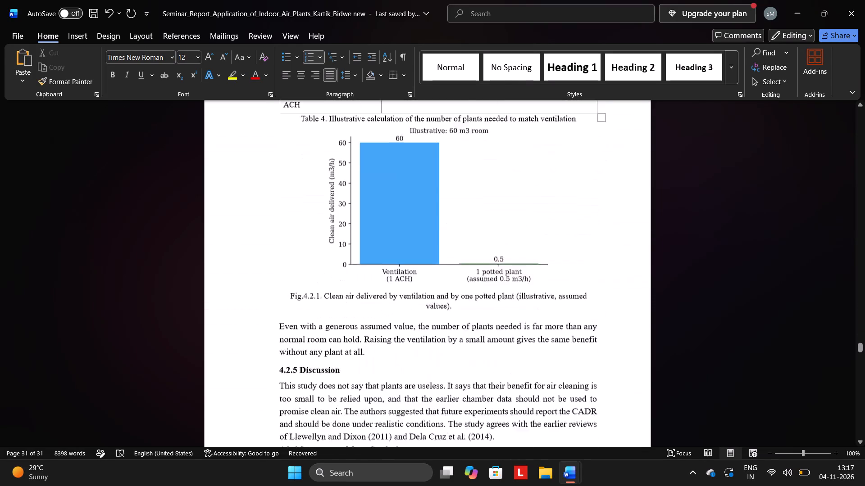
scroll(487, 337, "up", 6)
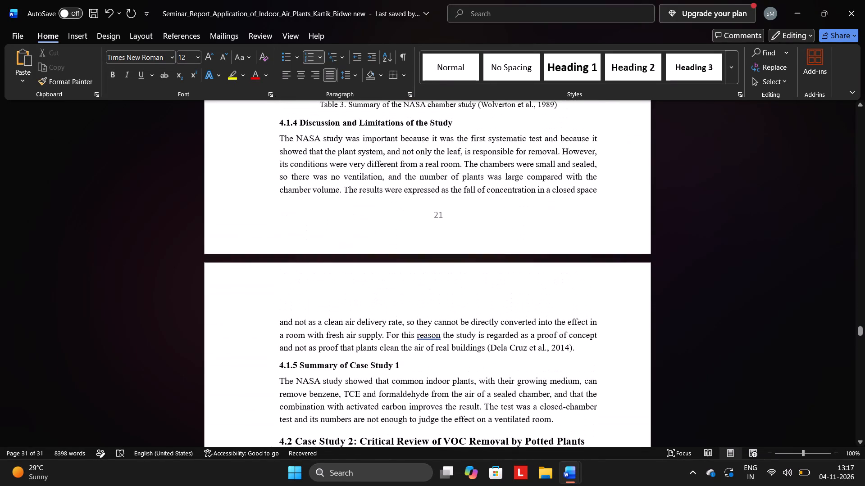
scroll(487, 337, "up", 1)
scroll(443, 360, "up", 1)
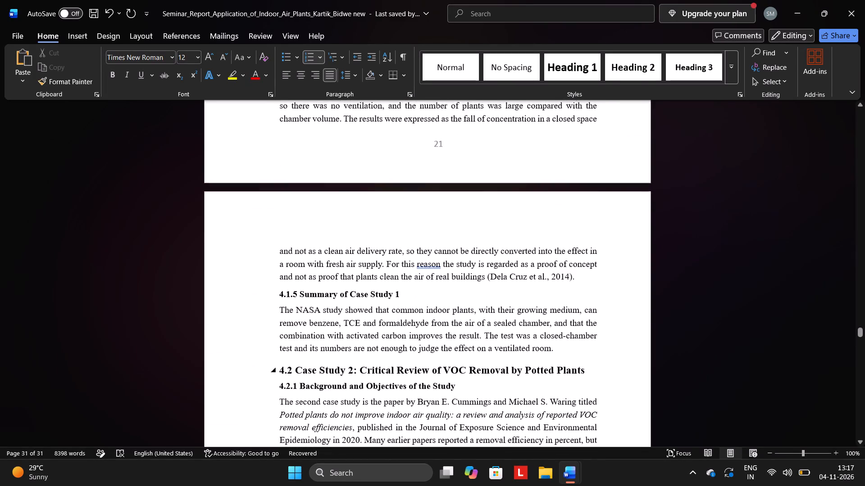
scroll(443, 360, "up", 18)
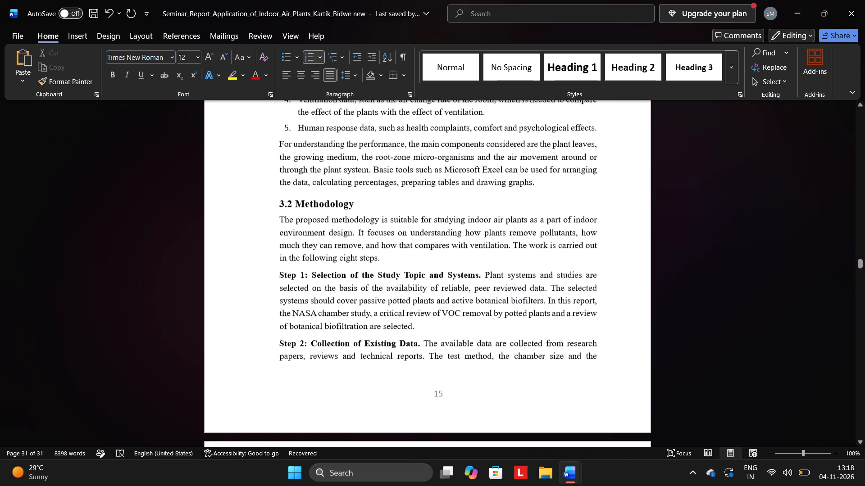
scroll(443, 360, "up", 2)
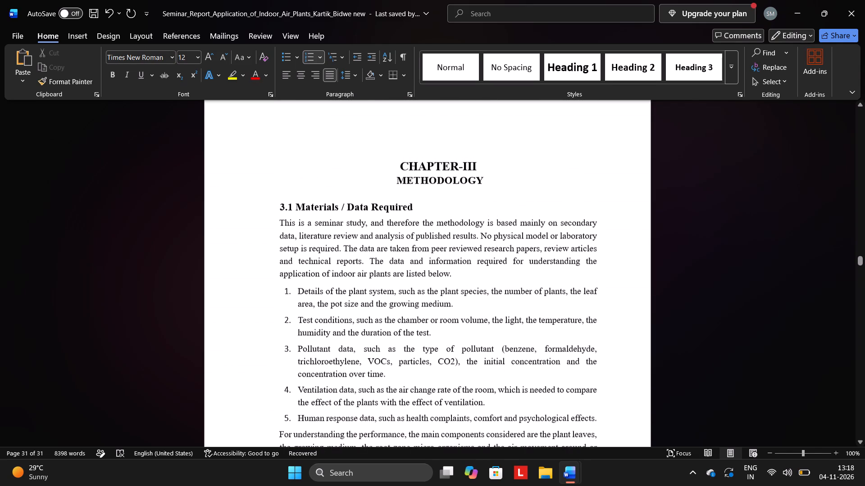
scroll(443, 360, "up", 3)
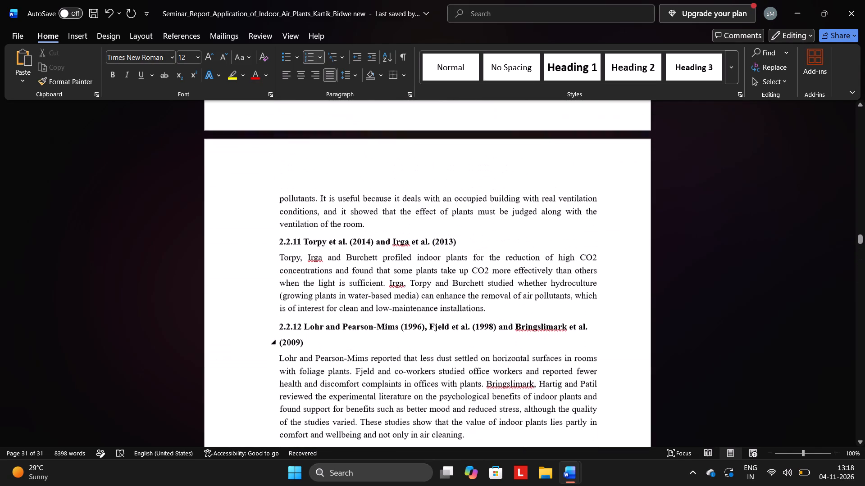
scroll(443, 360, "up", 3)
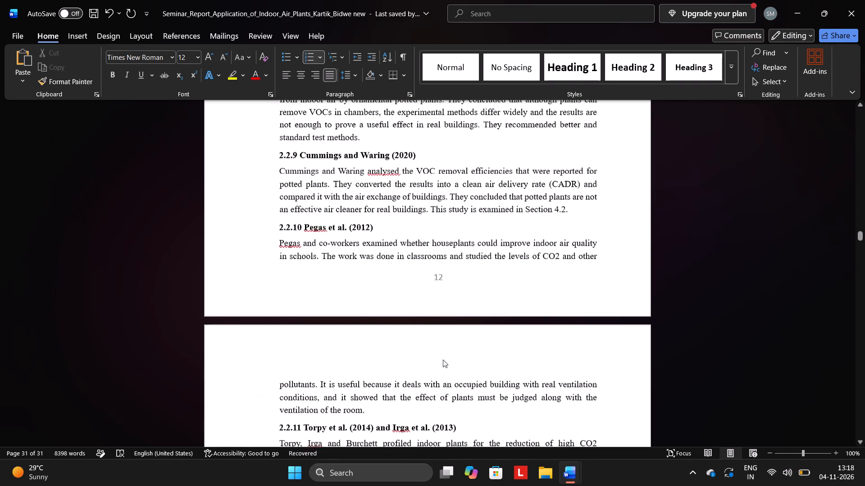
scroll(443, 360, "up", 4)
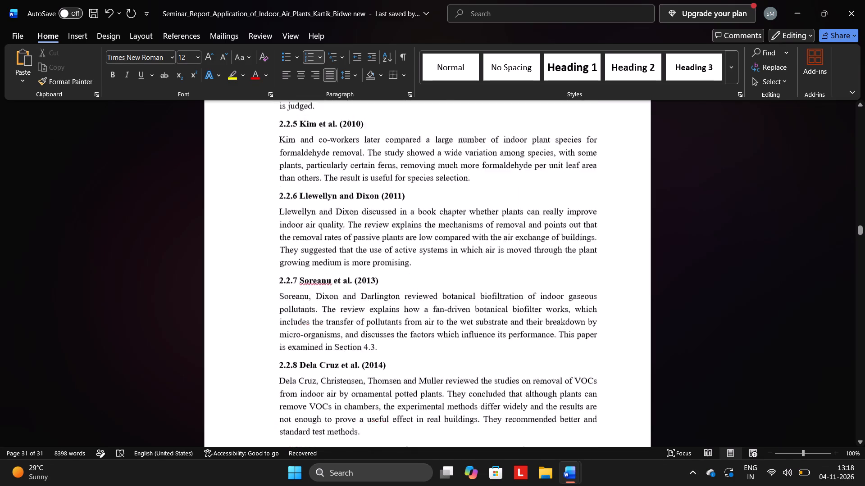
scroll(443, 360, "up", 6)
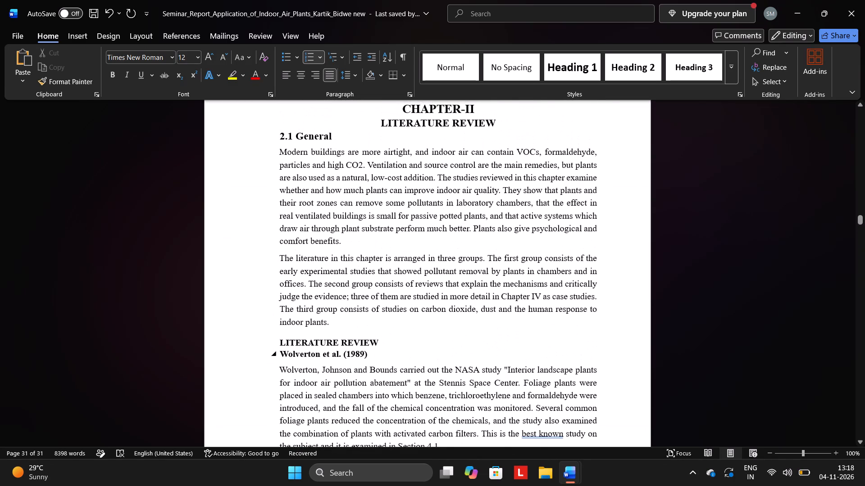
Remove the number 2.2.2 from the Orwell et al. (2004) heading in the Chapter II literature review.
scroll(443, 360, "down", 1)
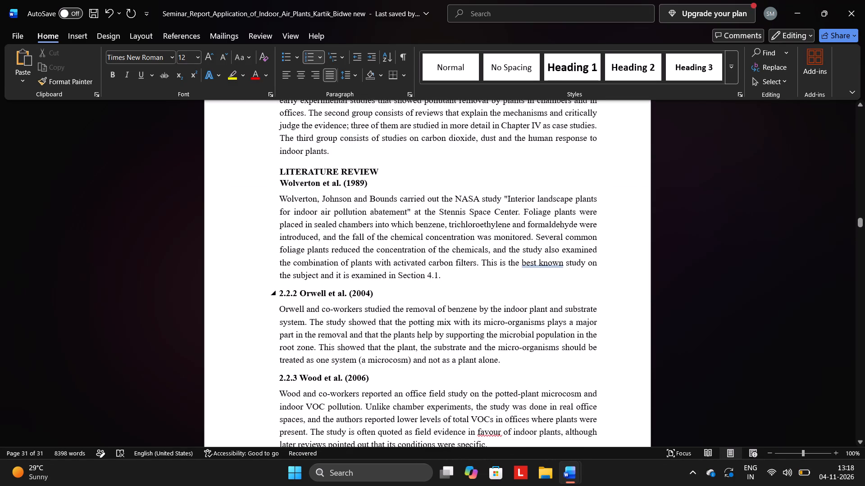
left_click(297, 290)
key("BackSpace")
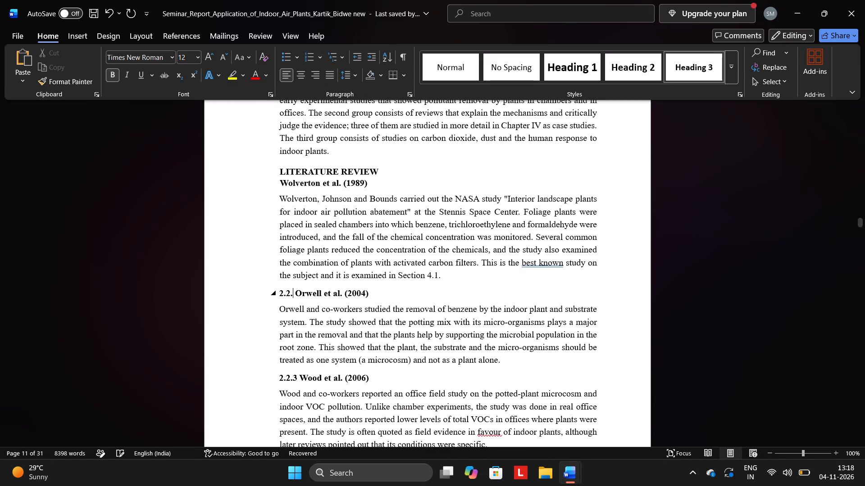
key("BackSpace")
key("BackSpace")
key("BackSpace")
key("BackSpace")
key("Down")
key("Down")
key("Down")
key("Down")
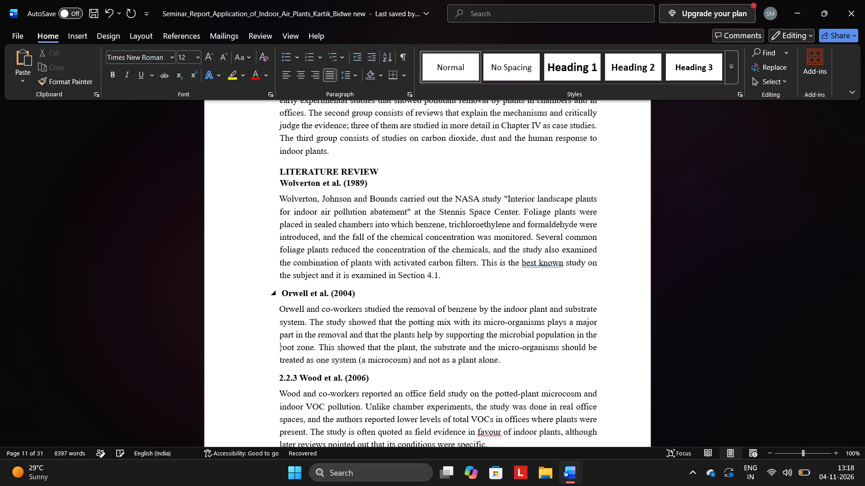
Remove the number 2.2.3 from the Wood et al. (2006) heading in the Chapter II literature review.
key("Down")
key("Down")
key("Right")
key("Right")
key("Right")
key("Right")
key("Right")
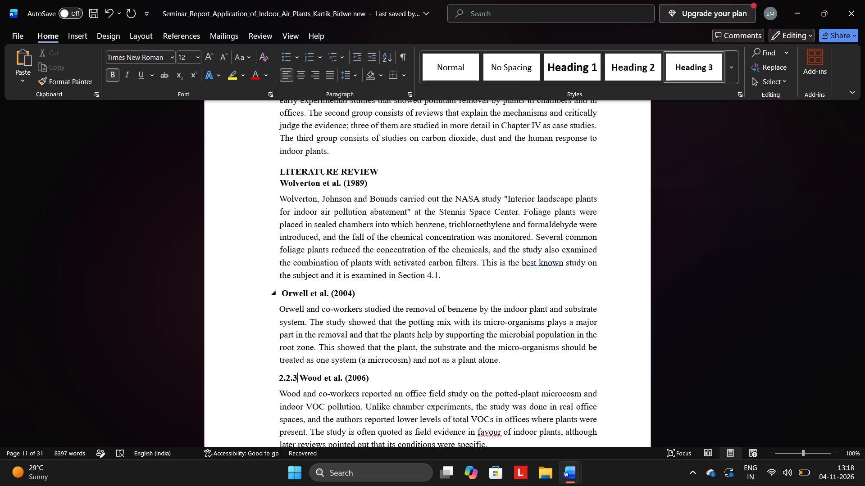
key("BackSpace")
key("BackSpace")
key("BackSpace")
key("BackSpace")
key("BackSpace")
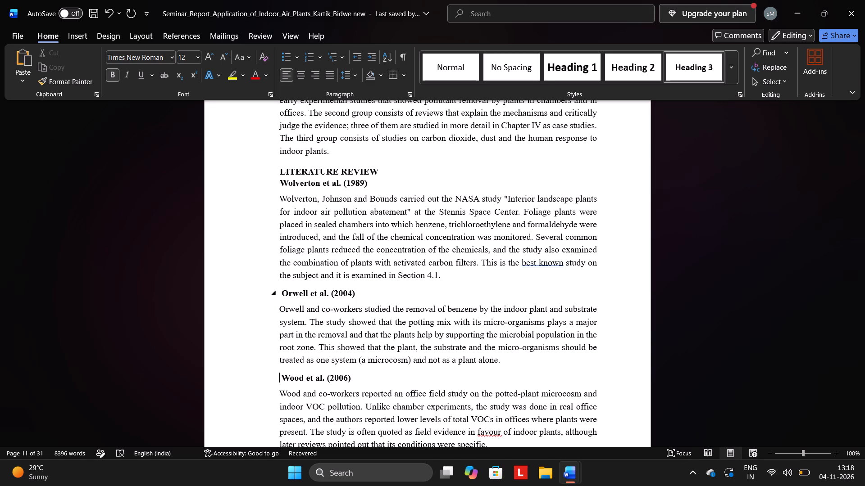
Remove the number 2.2.4 from the Kim et al. (2008) heading in the Chapter II literature review.
key("Down")
key("Down")
key("Down")
key("Down")
key("Down")
key("Down")
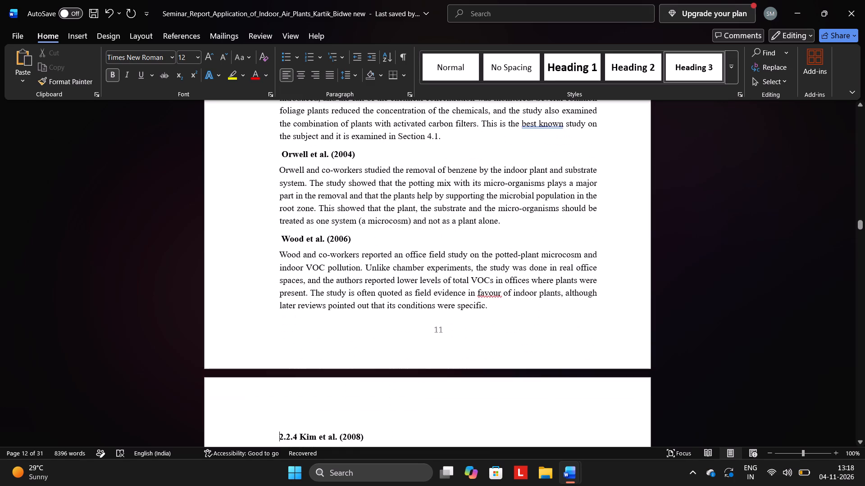
key("Down")
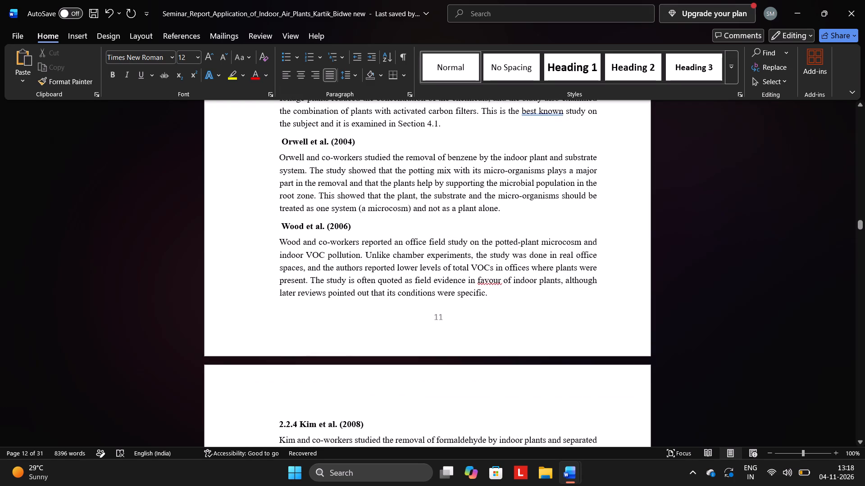
key("Up")
key("Right")
key("Right")
key("Right")
key("Right")
key("Right")
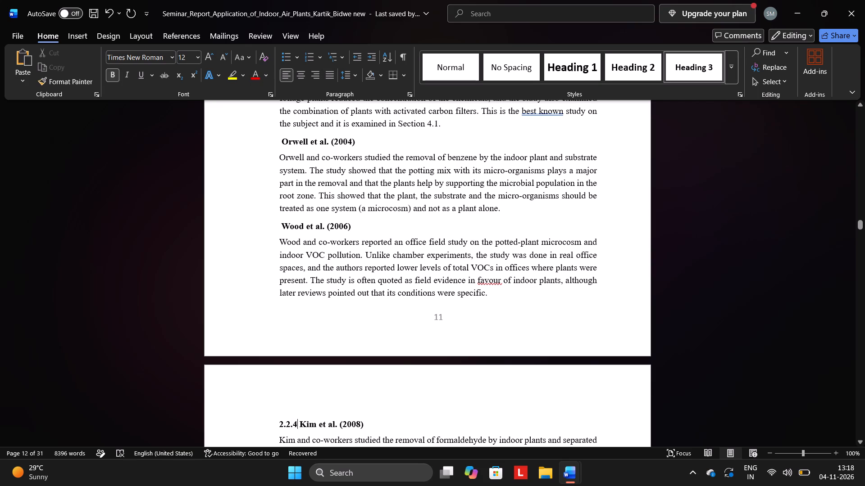
key("BackSpace")
key("BackSpace")
key("BackSpace")
key("BackSpace")
key("BackSpace")
Remove the number 2.2.5 from the Kim et al. (2010) heading in the Chapter II literature review.
key("Down")
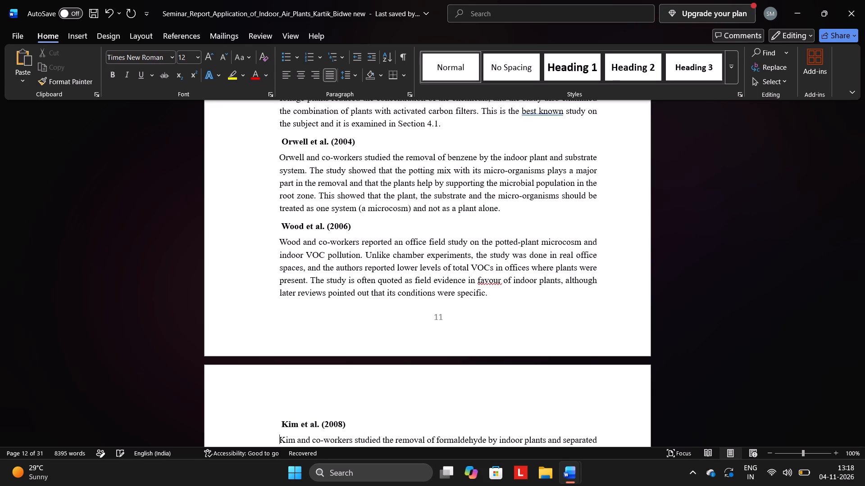
key("Down")
key("Down")
key("Down")
key("Down")
key("Down")
key("Down")
key("Down")
key("Down")
key("Down")
key("Down")
key("Down")
key("Down")
key("Right")
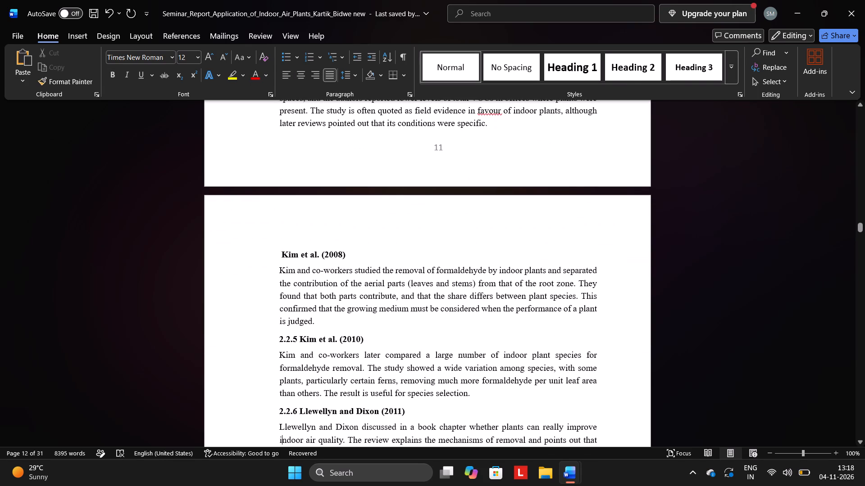
key("Up")
key("Up")
key("Up")
key("Up")
key("Up")
key("Up")
key("Up")
key("Up")
key("Up")
key("Down")
key("Down")
key("Right")
key("Right")
key("Right")
key("Right")
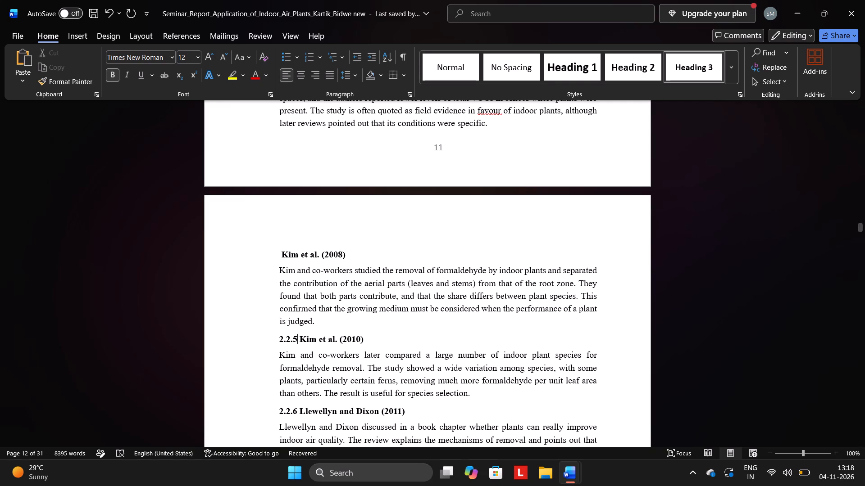
key("BackSpace")
key("BackSpace")
key("BackSpace")
key("BackSpace")
key("BackSpace")
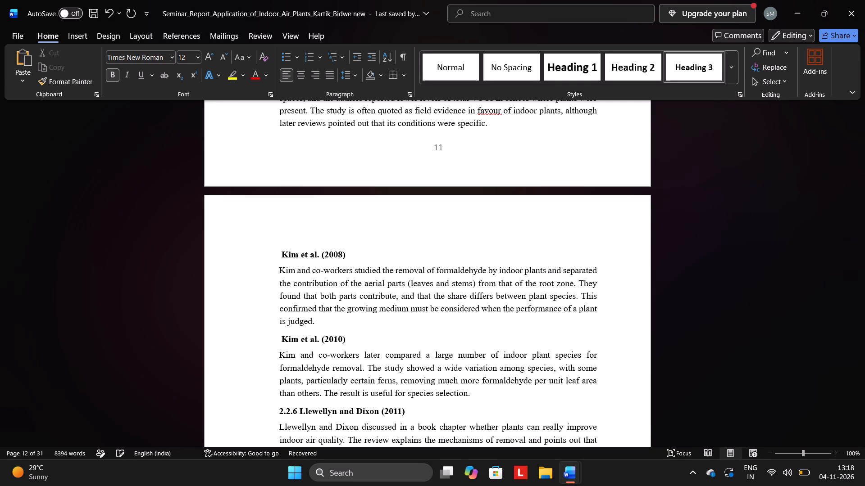
Remove the number 2.2.6 from the Llewellyn and Dixon (2011) heading, keeping the heading on its own line.
key("Down")
key("Right")
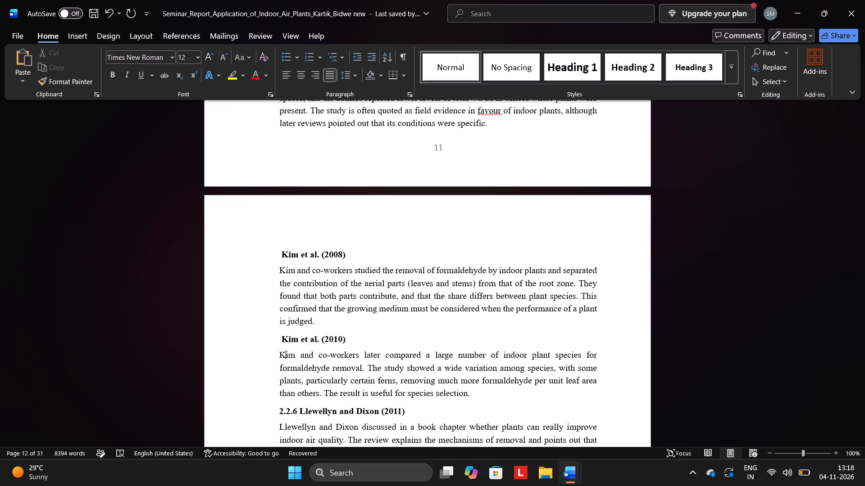
key("Down")
key("Down")
key("Down")
key("Down")
key("Down")
key("Up")
key("Right")
key("Right")
key("Right")
key("BackSpace")
key("BackSpace")
key("BackSpace")
key("BackSpace")
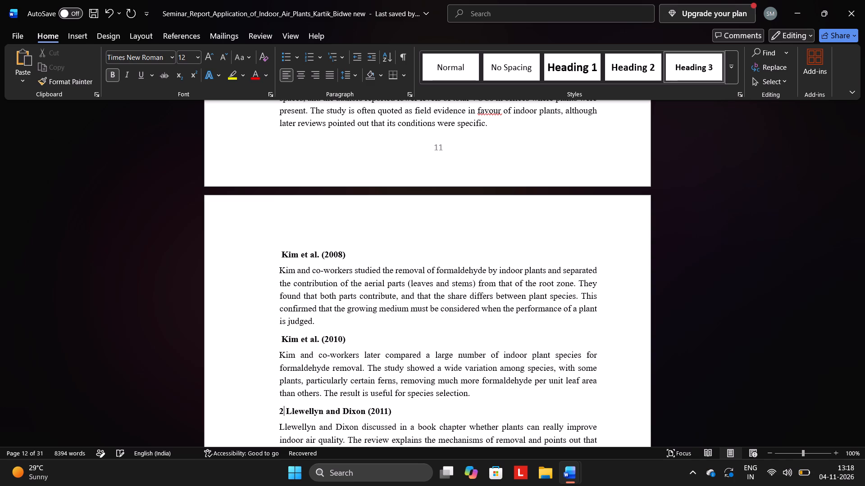
key("BackSpace")
key("BackSpace")
key("BackSpace")
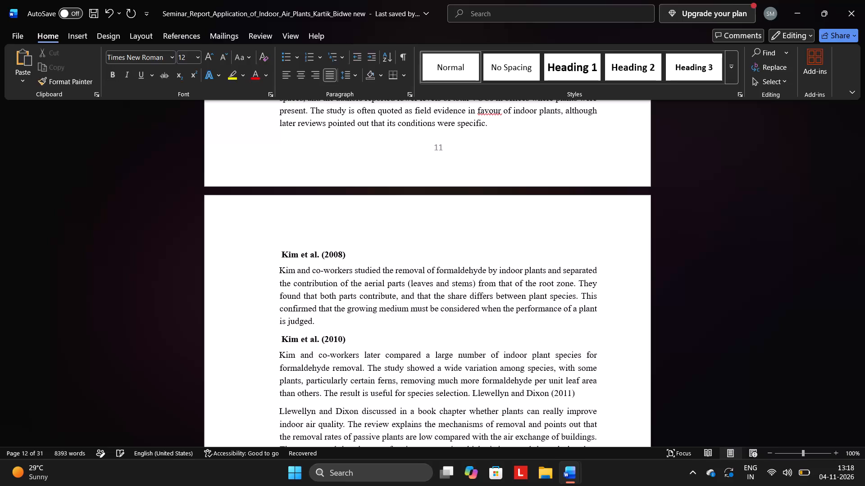
key("ctrl+z")
Remove the number 2.2.7 from the Soreanu et al. (2013) heading in the Chapter II literature review.
scroll(297, 290, "down", 1)
key("Down")
key("Down")
key("Down")
key("Down")
key("Down")
key("Down")
key("Down")
key("Down")
key("Down")
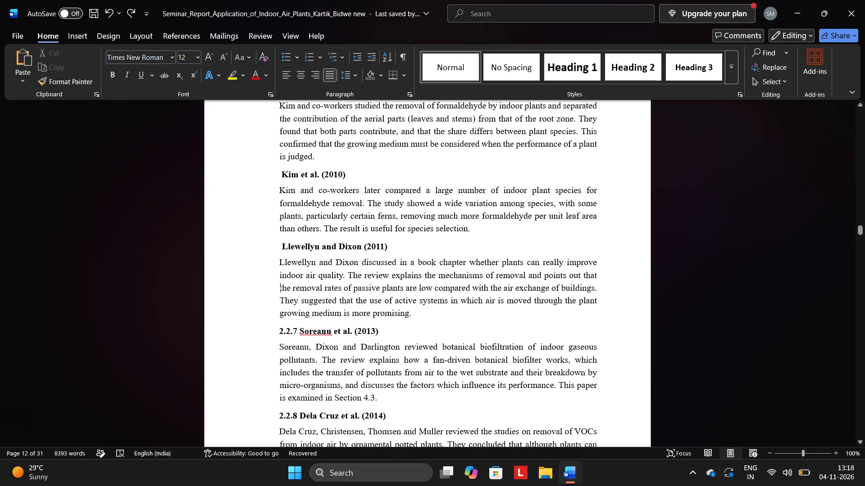
key("Up")
key("Up")
key("Up")
key("Up")
key("Down")
key("Right")
key("Right")
key("Right")
key("Right")
key("Right")
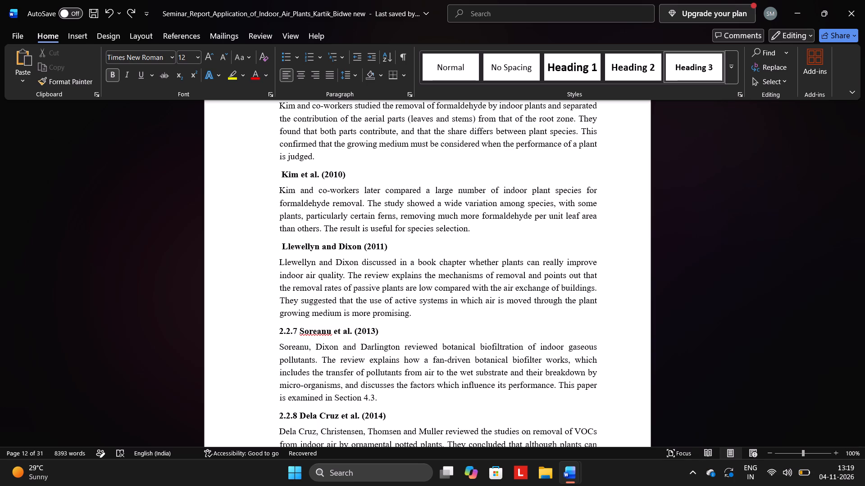
key("BackSpace")
key("BackSpace")
key("BackSpace")
key("BackSpace")
key("BackSpace")
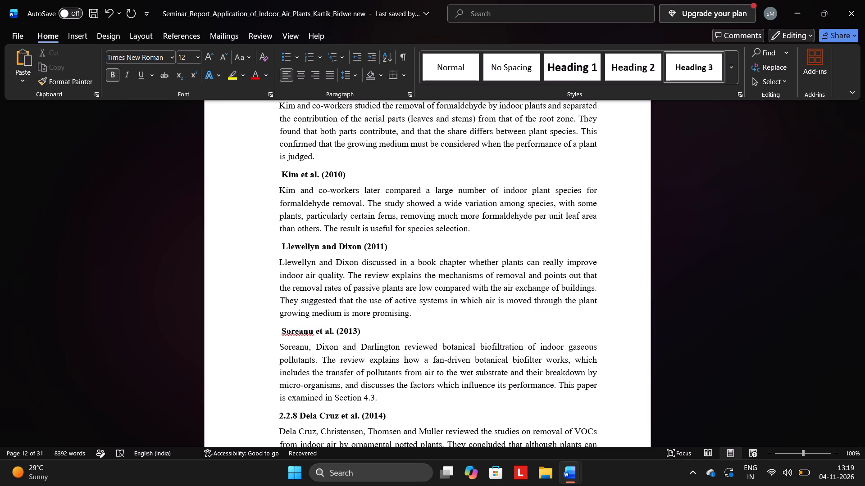
Remove the number 2.2.8 from the Dela Cruz et al. (2014) heading in the Chapter II literature review.
key("Down")
key("Down")
key("Down")
key("Down")
key("Down")
key("Down")
key("Down")
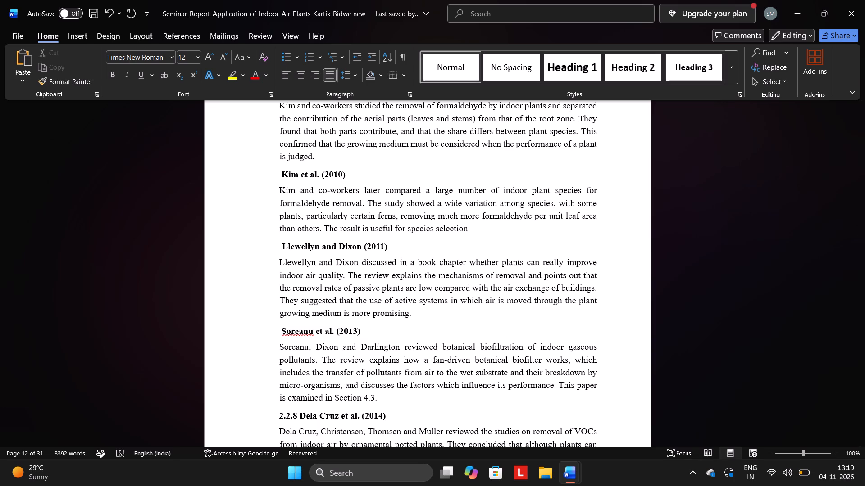
key("Up")
key("Right")
key("Right")
key("Right")
key("Right")
key("Right")
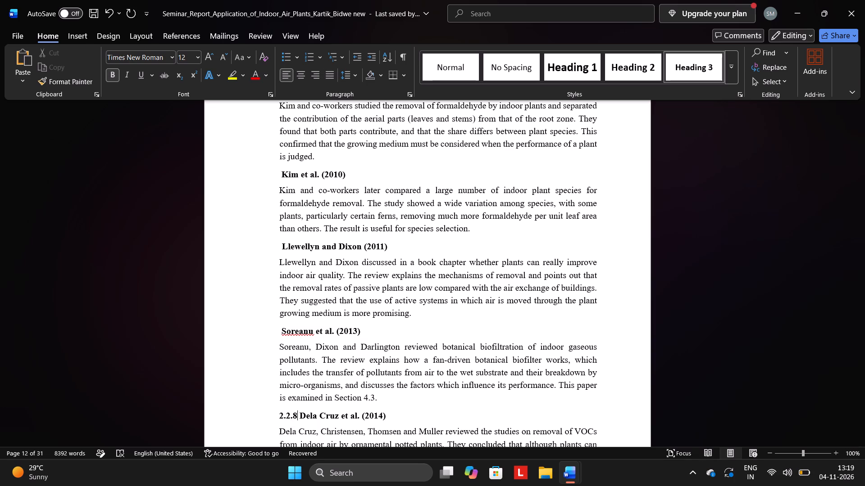
key("BackSpace")
key("BackSpace")
key("BackSpace")
key("BackSpace")
key("BackSpace")
Remove the number 2.2.9 from the Cummings and Waring (2020) heading in the Chapter II literature review.
key("Down")
key("Down")
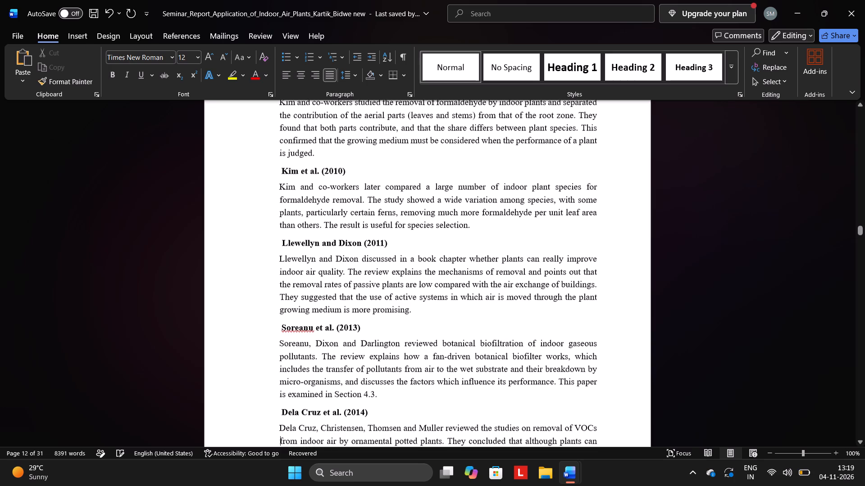
key("Down")
key("Down")
key("Down")
key("Down")
key("Down")
key("Down")
key("Down")
key("Down")
key("Down")
key("Down")
key("Down")
key("Up")
key("Up")
key("Up")
key("Up")
key("Up")
key("Up")
key("Up")
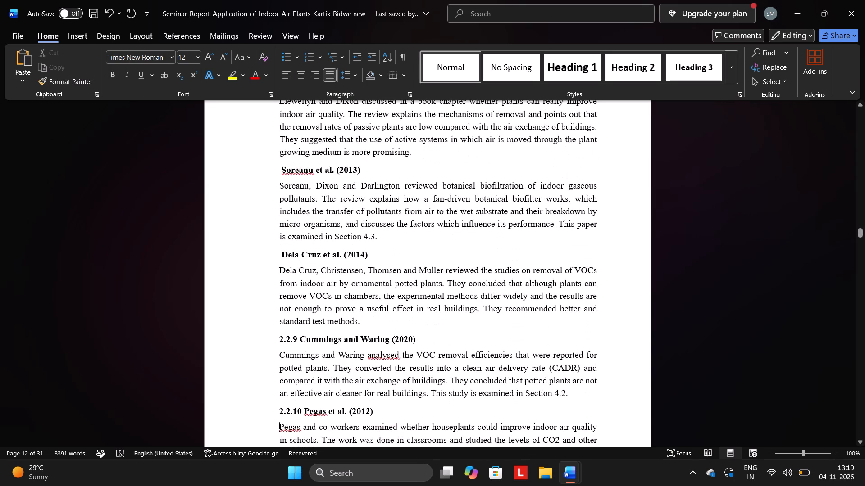
key("Right")
key("Right")
key("Right")
key("Right")
key("Right")
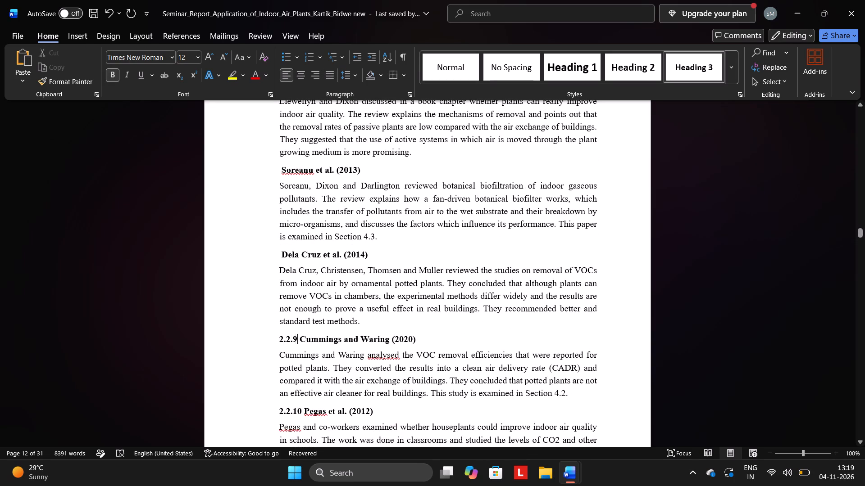
key("BackSpace")
key("BackSpace")
key("BackSpace")
key("BackSpace")
key("BackSpace")
key("Down")
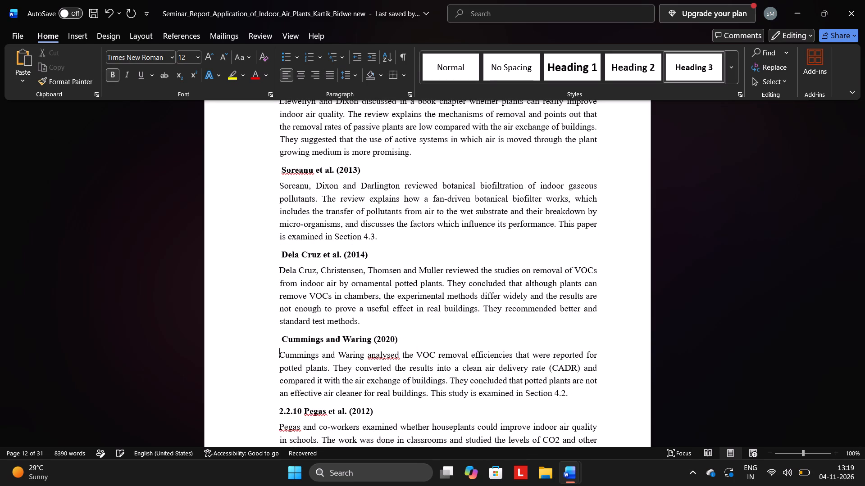
Remove the number 2.2.10 from the Pegas et al. (2012) heading in the Chapter II literature review.
key("Down")
key("Down")
key("Down")
key("Down")
key("Right")
key("Right")
key("Right")
key("Right")
key("Right")
key("Right")
key("BackSpace")
key("BackSpace")
key("BackSpace")
key("BackSpace")
key("BackSpace")
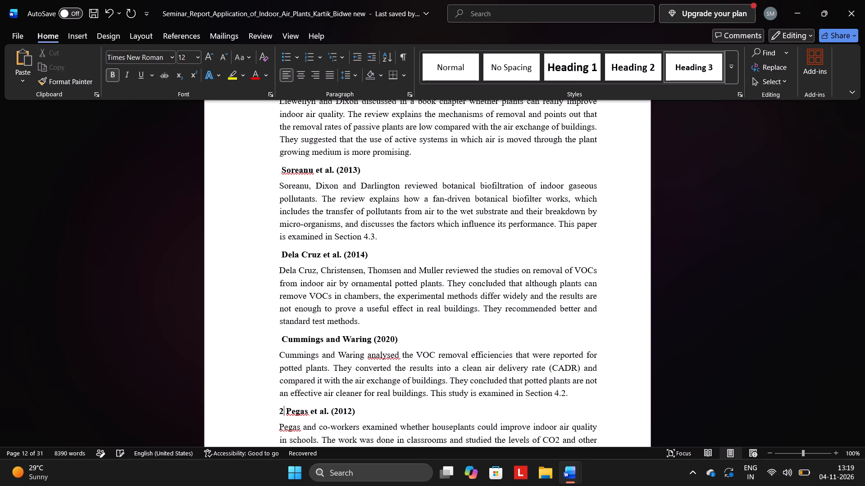
key("BackSpace")
Remove the number 2.2.11 from the Torpy et al. (2014) and Irga et al. (2013) heading in Chapter II.
key("Down")
key("Down")
key("Down")
key("Down")
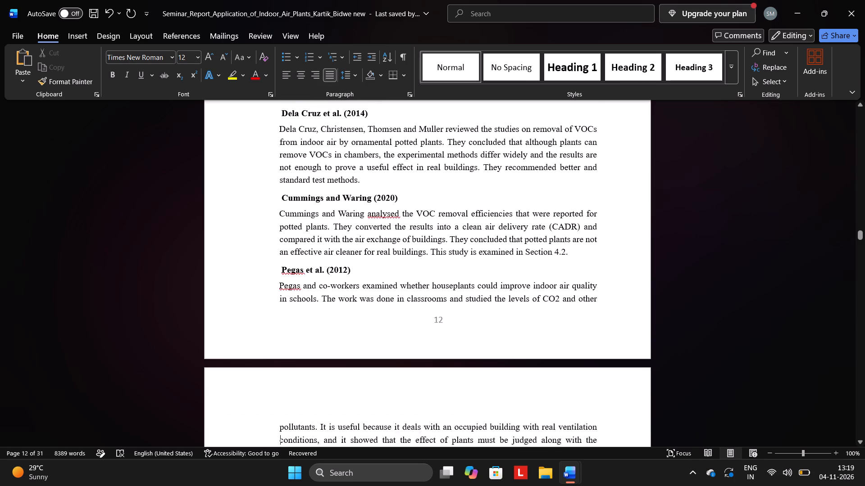
key("Down")
key("Down")
key("Down")
key("Down")
key("Down")
key("Down")
key("Down")
key("Down")
key("Down")
key("Down")
key("Down")
key("Down")
key("Down")
key("Down")
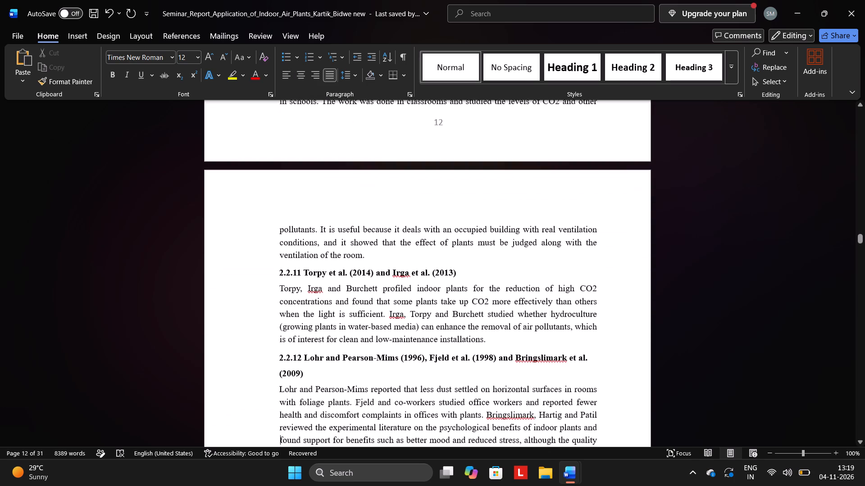
key("Up")
key("Up")
key("Up")
key("Up")
key("Up")
key("Up")
key("Up")
key("Up")
key("Up")
key("Up")
key("Up")
key("Up")
key("Up")
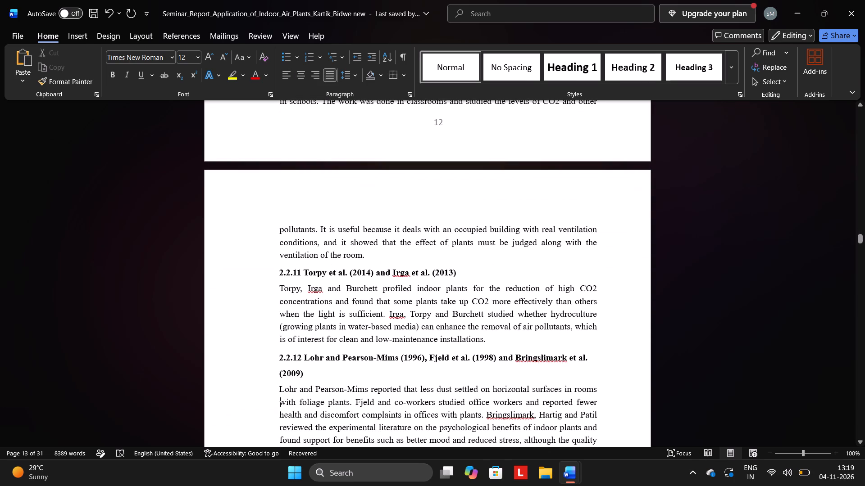
key("Down")
key("Right")
key("Right")
key("Right")
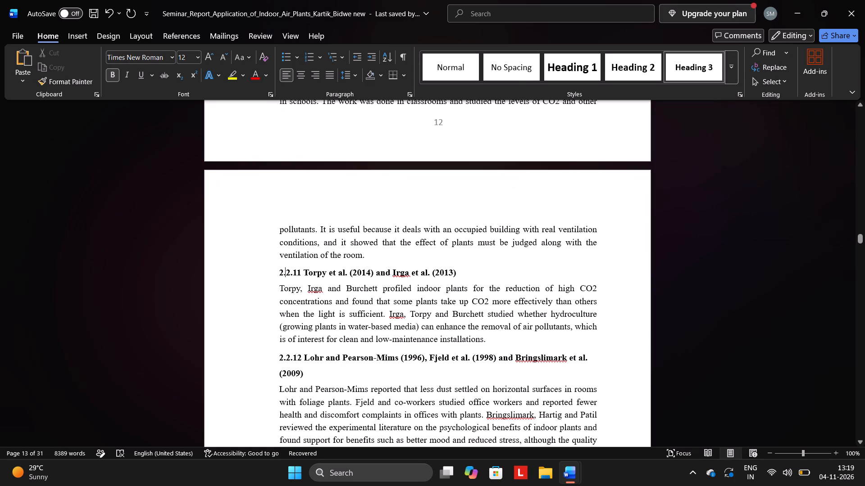
key("Right")
key("Right")
key("Right")
key("BackSpace")
key("BackSpace")
key("BackSpace")
key("BackSpace")
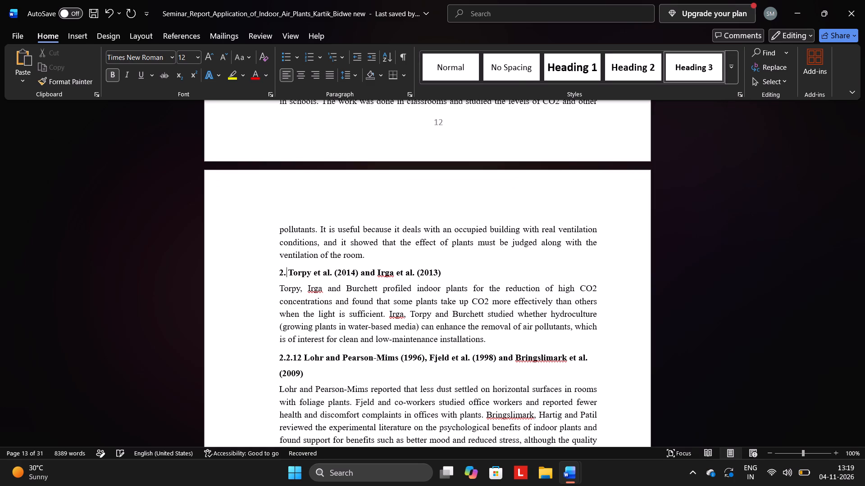
key("BackSpace")
key("BackSpace")
Remove the number 2.2.12 from the Lohr and Pearson-Mims (1996), Fjeld et al. (1998) and Bringslimark et al. (2009) heading.
key("Down")
key("Down")
key("Down")
key("Down")
key("Down")
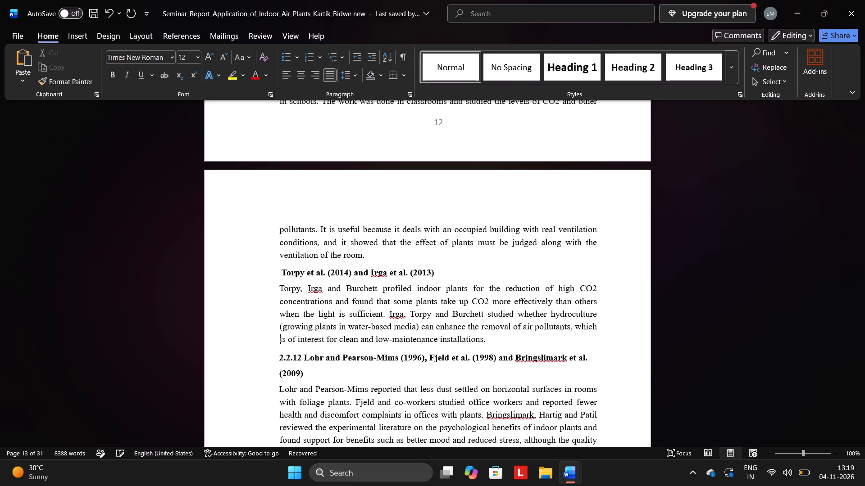
key("Down")
key("Down")
key("Up")
key("Right")
key("Right")
key("Right")
key("Right")
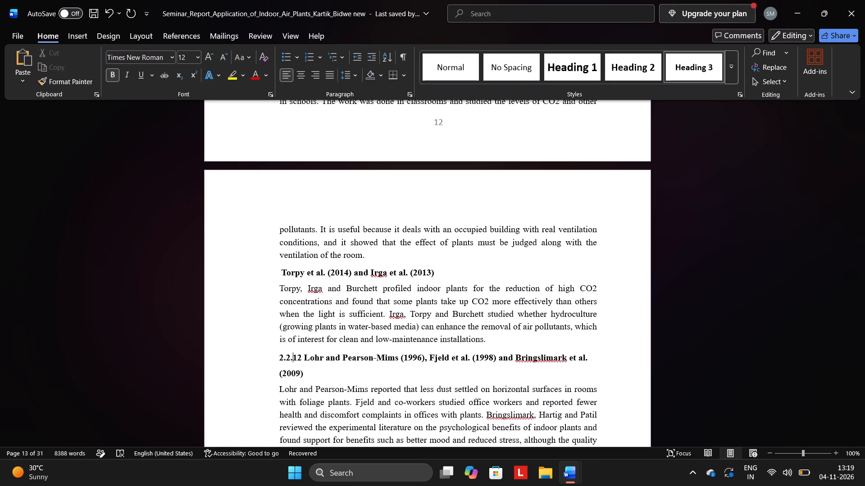
key("Right")
key("Right")
key("BackSpace")
key("BackSpace")
key("BackSpace")
key("BackSpace")
key("BackSpace")
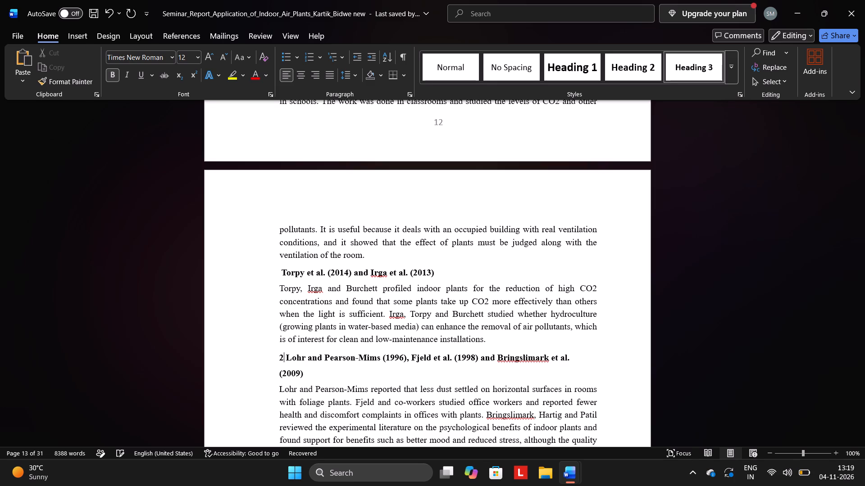
key("BackSpace")
Review the rest of Chapter II, including the study comparison table and literature summary, through section 3.1 of Chapter III.
key("Down")
key("Down")
key("Down")
key("Down")
key("Down")
key("Down")
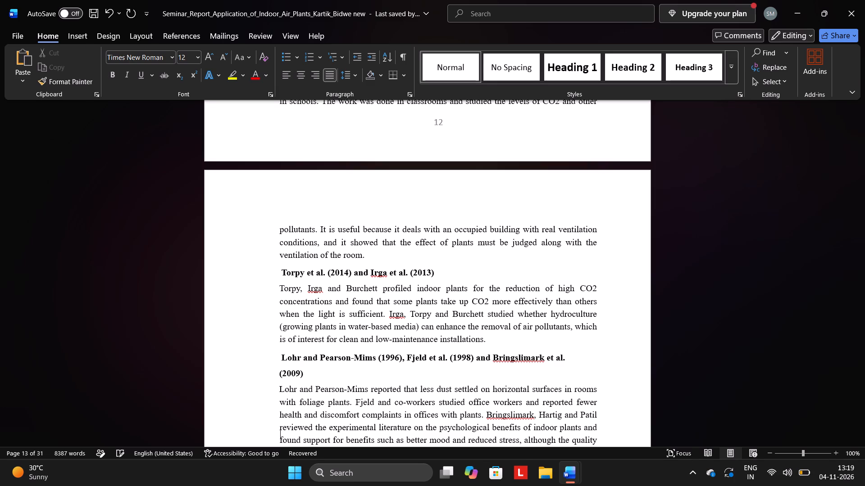
key("Down")
key("Down")
key("Down")
key("Down")
key("Down")
key("Down")
key("Down")
key("Down")
key("Down")
key("Down")
key("Down")
key("Down")
key("Down")
key("Down")
key("Down")
key("Down")
key("Down")
key("Down")
key("Down")
key("Down")
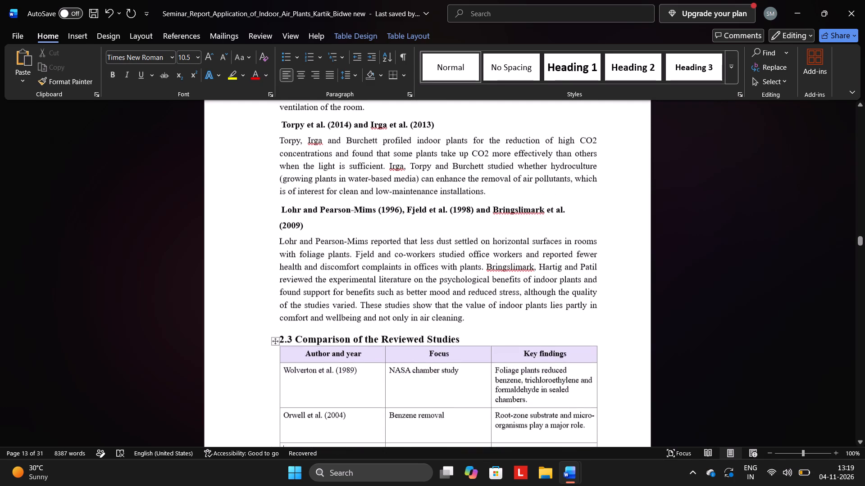
key("Down")
key("Down")
key("Down")
key("Down")
key("Down")
key("Down")
key("Down")
key("Down")
key("Down")
key("Down")
key("Down")
key("Down")
key("Down")
key("Down")
key("Down")
key("Down")
key("Down")
key("Down")
key("Down")
key("Down")
key("Down")
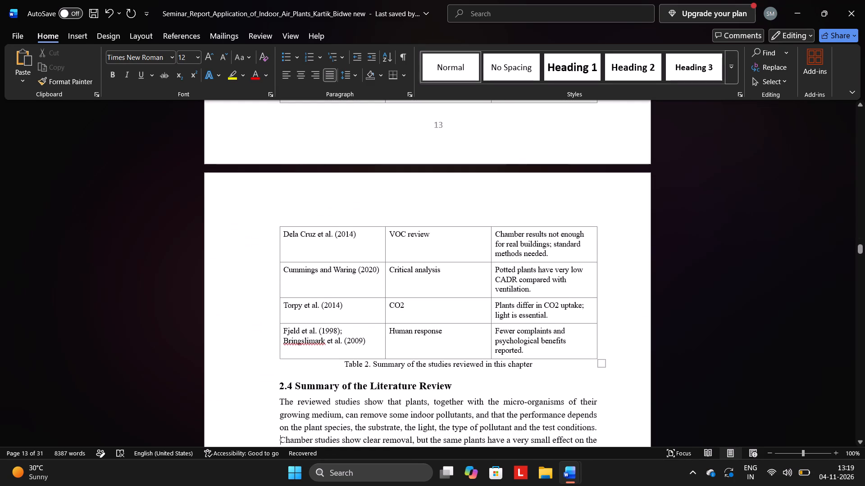
key("Down")
key("Down")
key("Down")
key("Down")
key("Down")
key("Down")
key("Down")
key("Down")
key("Down")
key("Down")
key("Down")
key("Down")
key("Down")
key("Down")
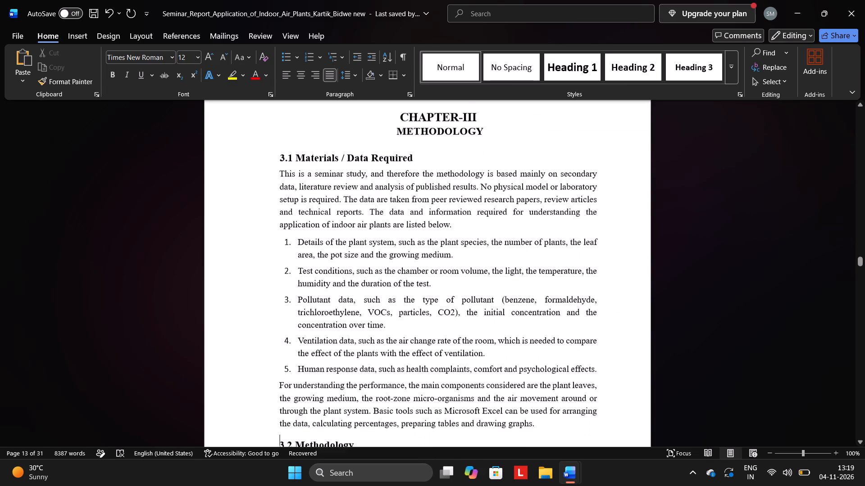
Insert two spaces before the internal guide's name and two before the (Internal Guide) label in the certificate's signature block.
scroll(297, 290, "up", 9)
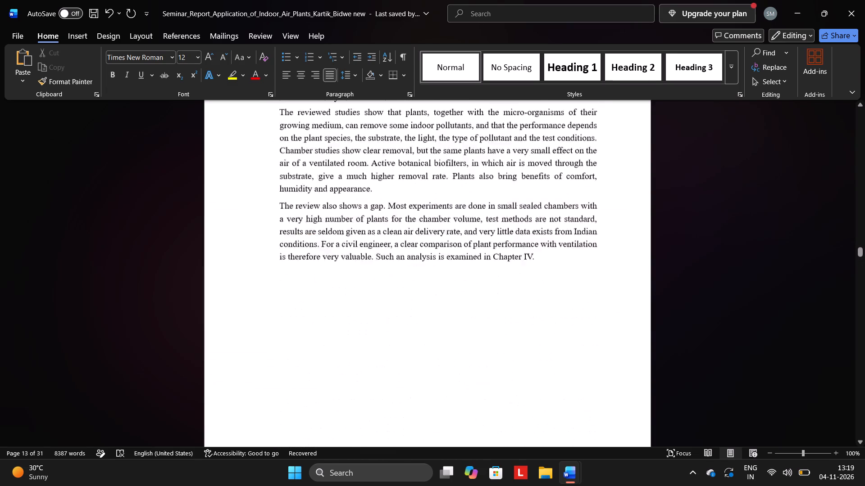
scroll(297, 290, "up", 18)
scroll(297, 290, "up", 7)
scroll(297, 290, "down", 2)
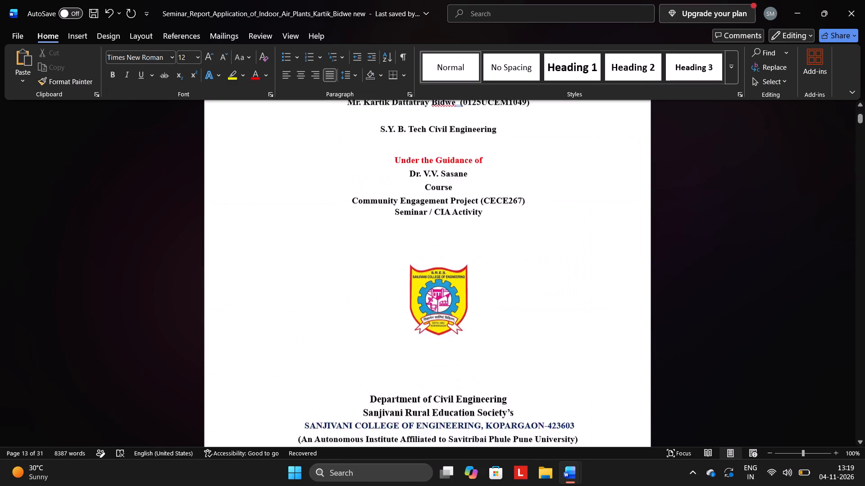
scroll(297, 290, "down", 11)
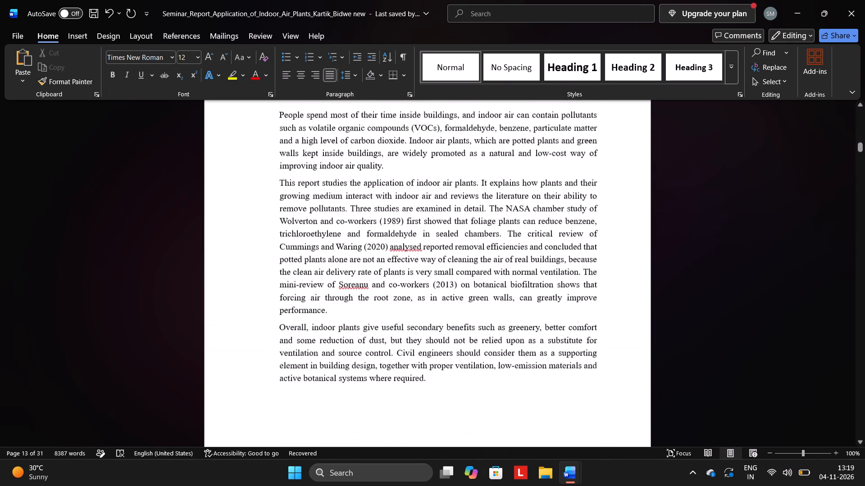
scroll(297, 290, "up", 9)
scroll(297, 290, "right", 1)
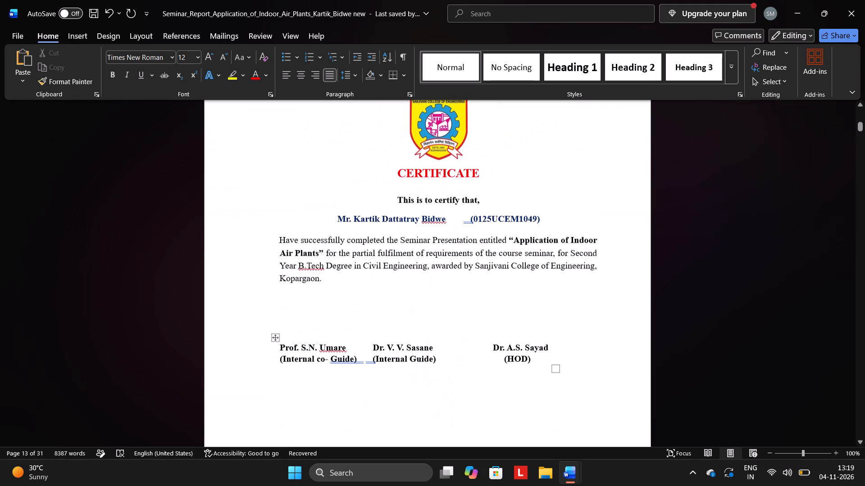
left_click(365, 347)
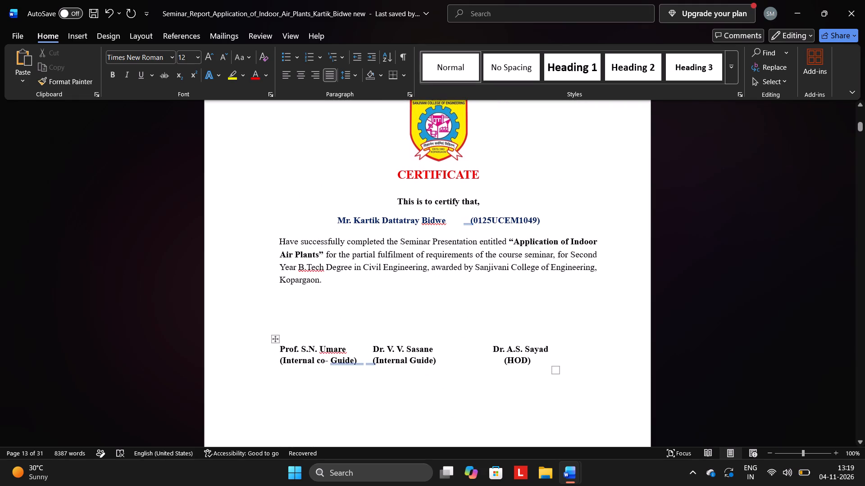
key("space")
key("space")
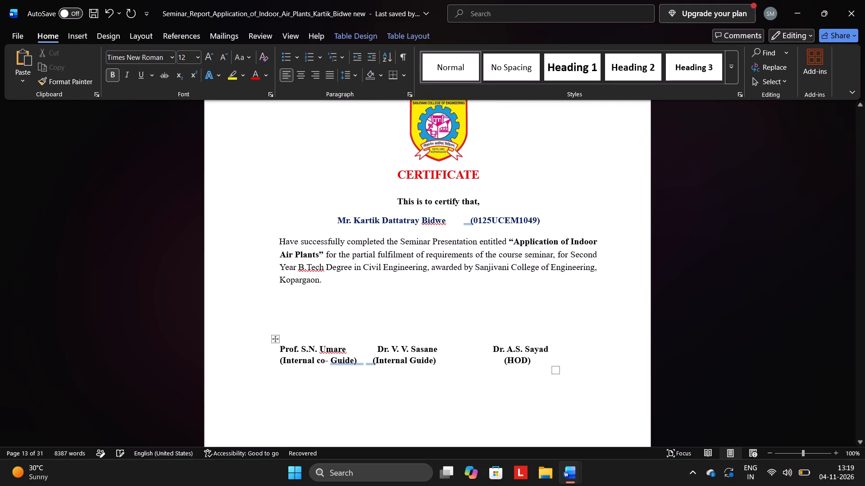
left_click(367, 360)
key("space")
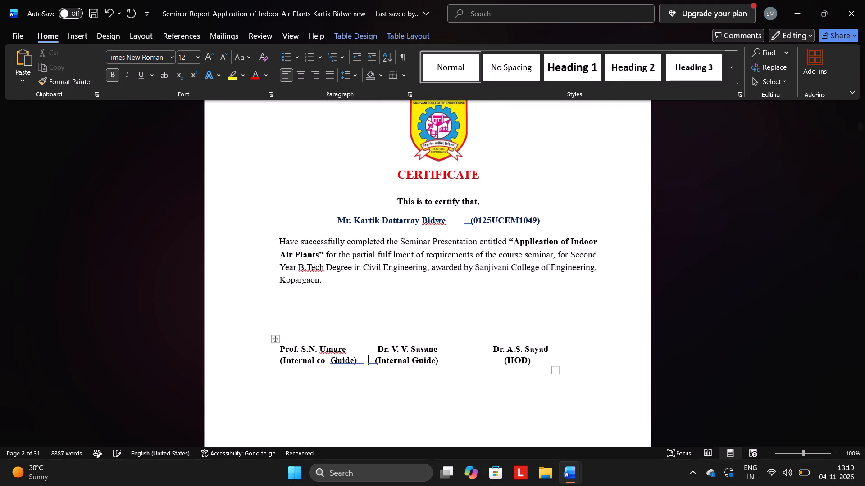
key("space")
Review the acknowledgement page, the early Chapter I pages and the table of contents entries.
scroll(367, 360, "down", 6)
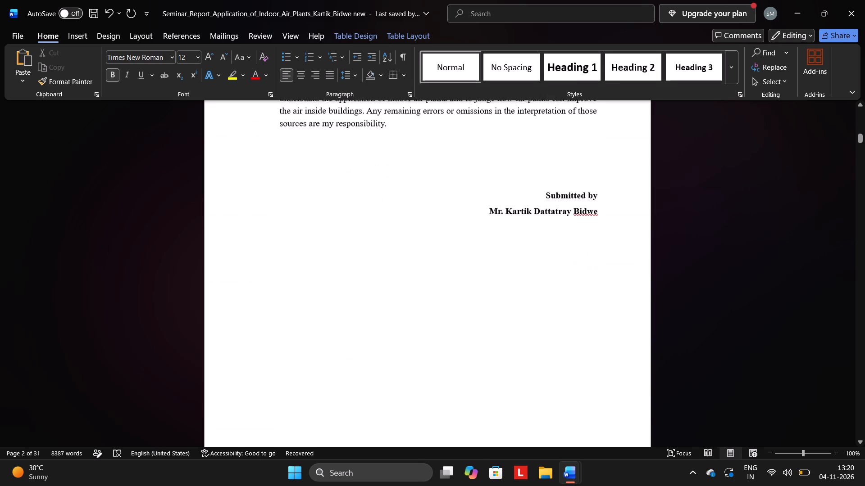
scroll(367, 360, "right", 1)
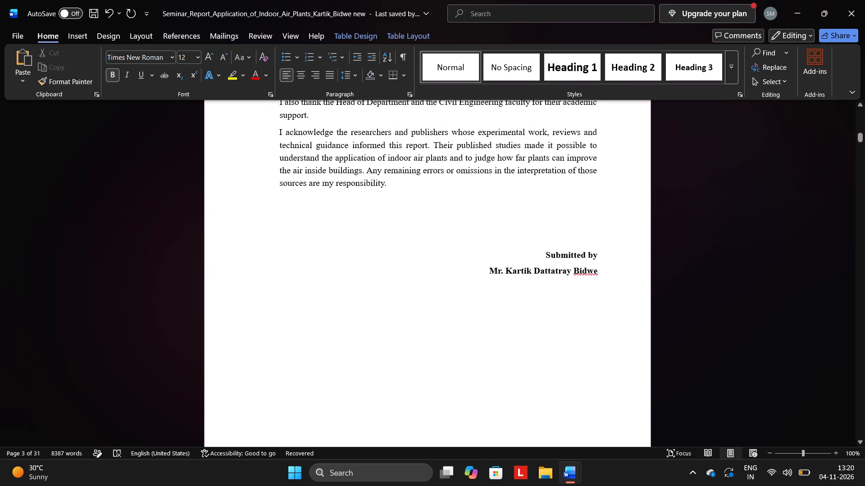
left_click(500, 283)
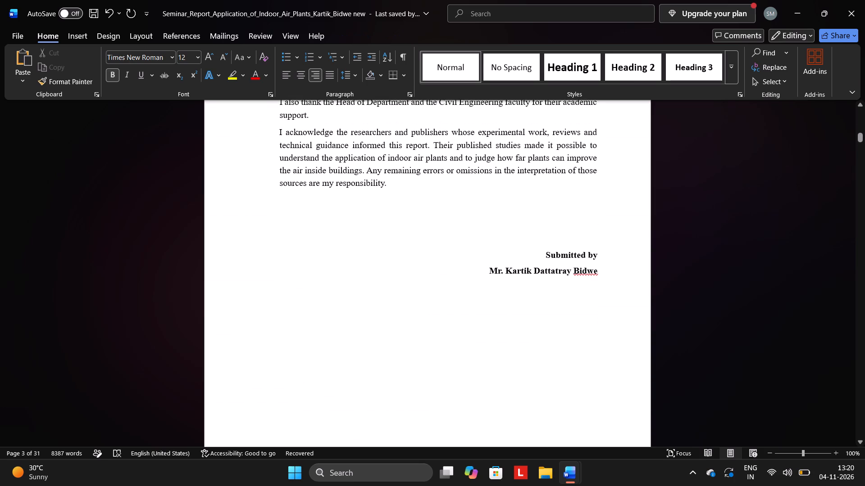
key("Down")
key("Up")
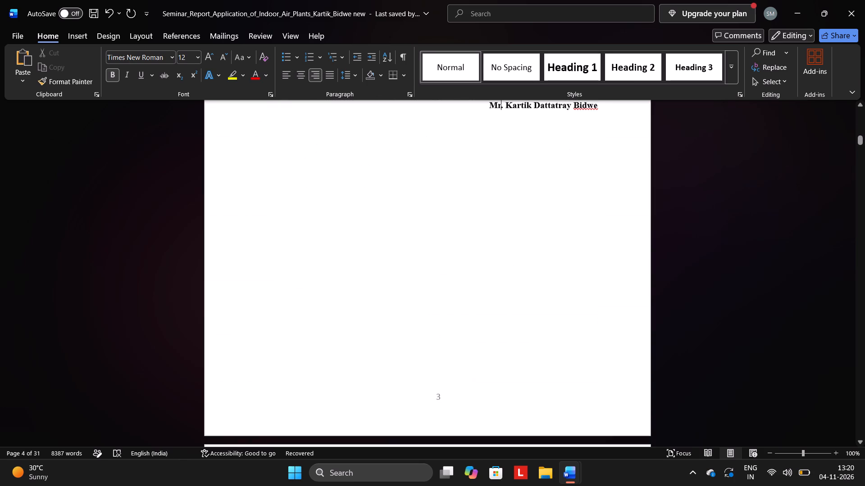
scroll(520, 214, "up", 1)
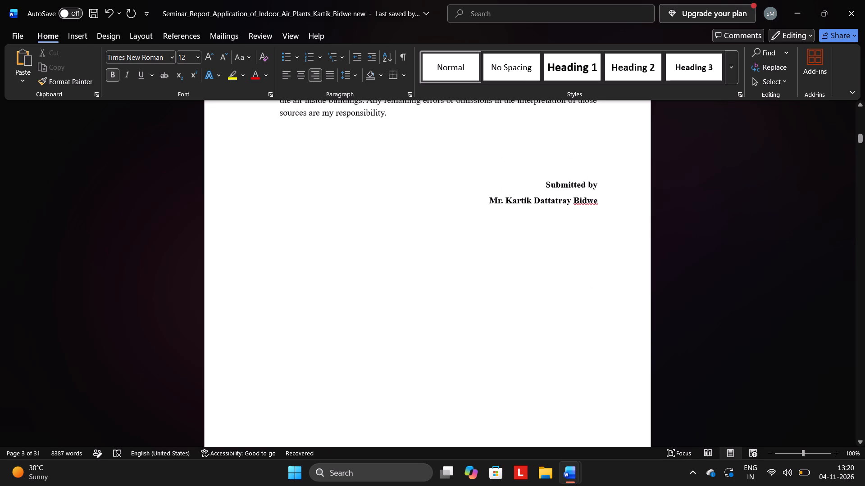
scroll(522, 210, "down", 2)
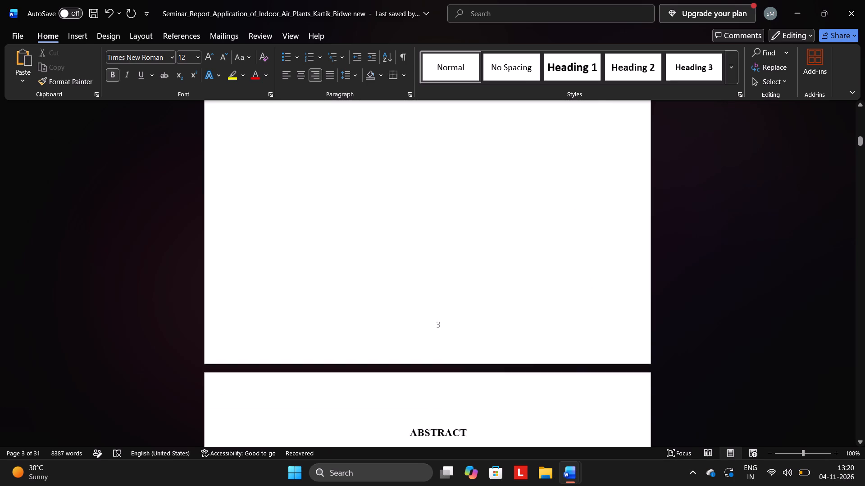
scroll(522, 210, "down", 12)
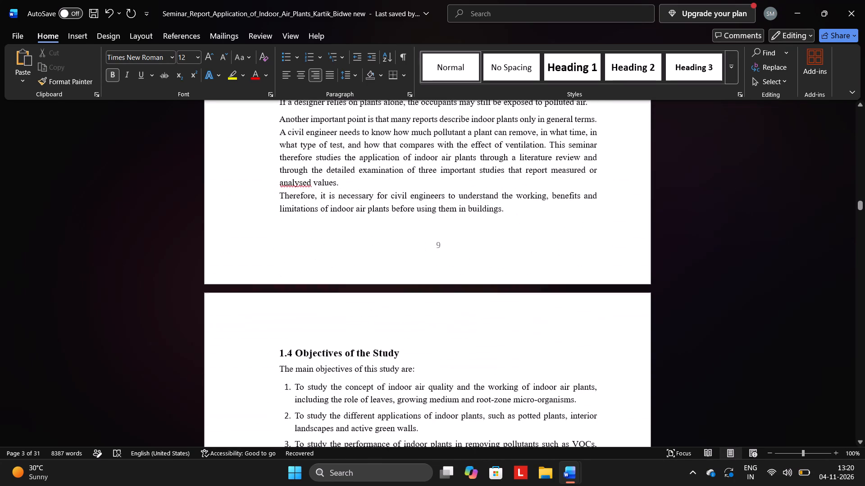
scroll(522, 210, "up", 7)
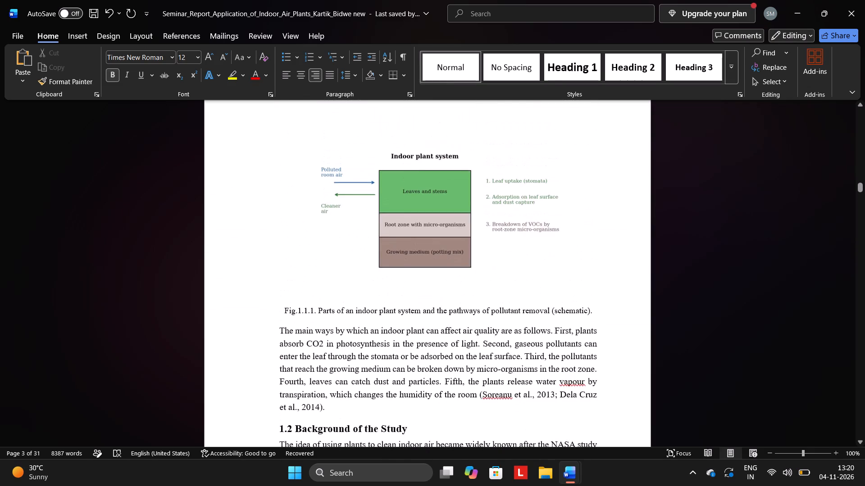
scroll(522, 210, "up", 8)
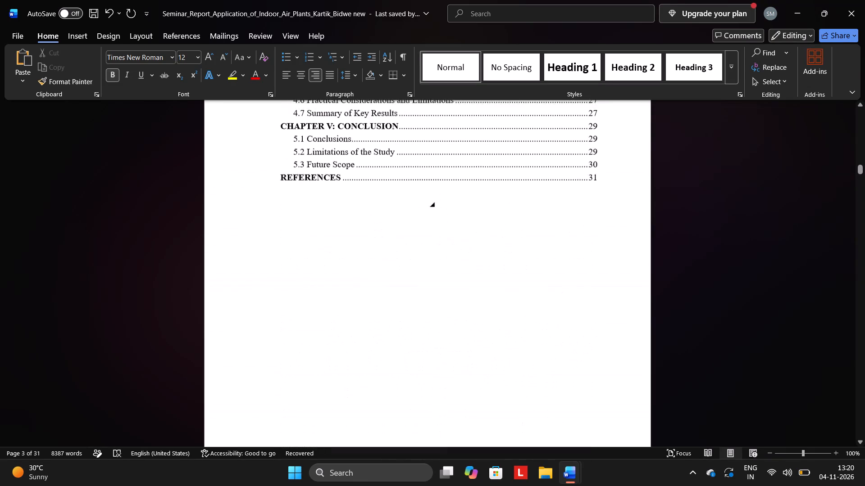
scroll(522, 210, "up", 5)
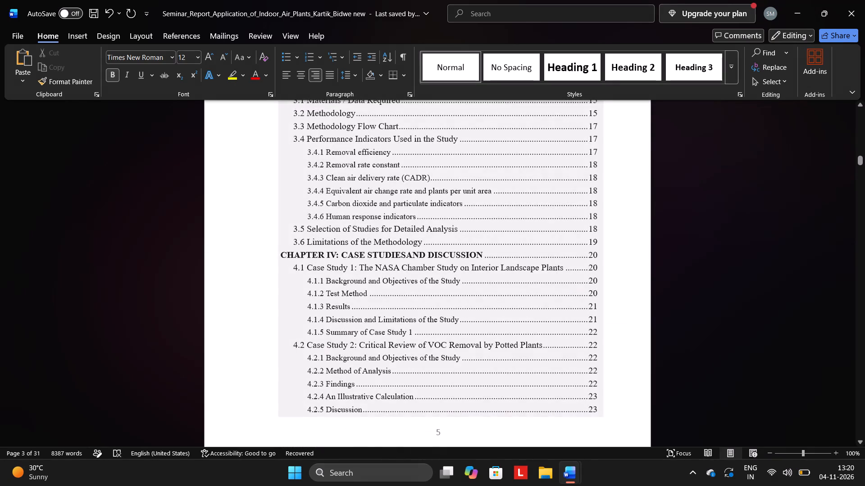
scroll(522, 210, "up", 2)
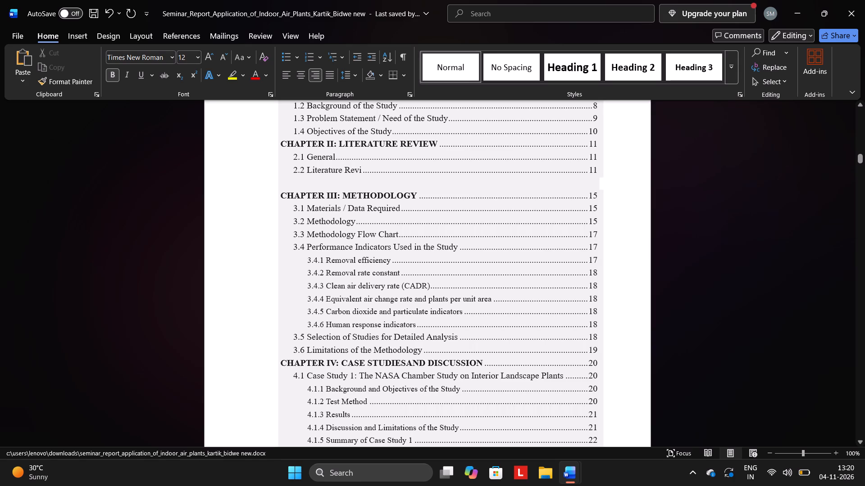
Review the body pages from the Chapter I introduction through the methodology flow chart to the NASA chamber test figure in Chapter IV.
scroll(537, 241, "down", 8)
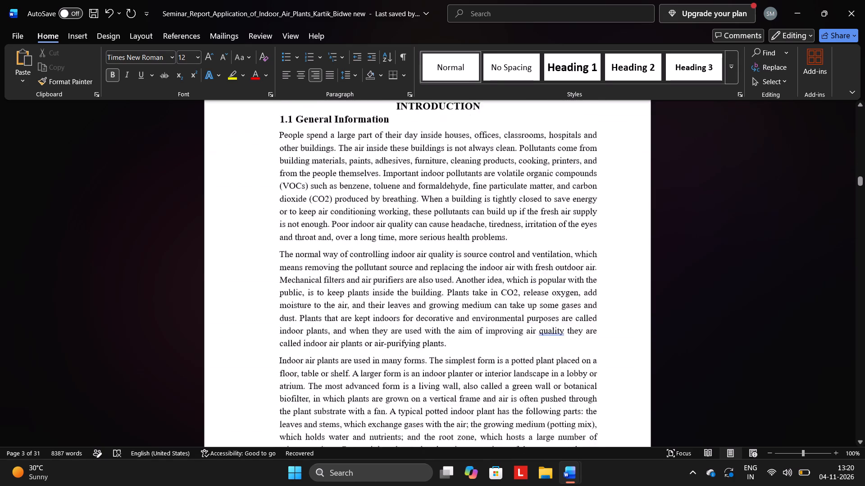
scroll(537, 241, "down", 5)
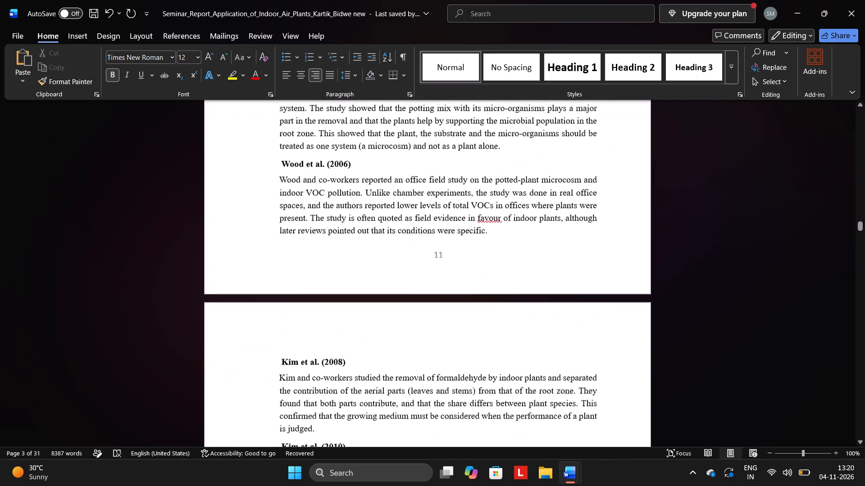
scroll(537, 241, "down", 2)
scroll(537, 241, "right", 1)
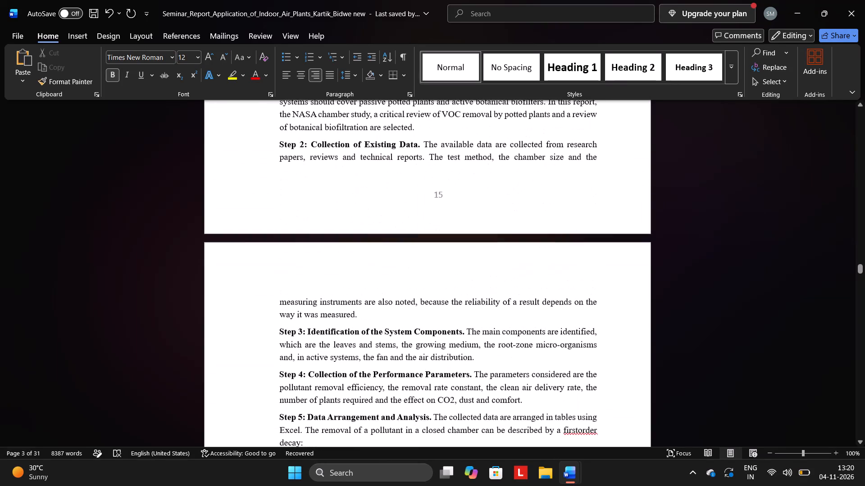
scroll(537, 241, "down", 1)
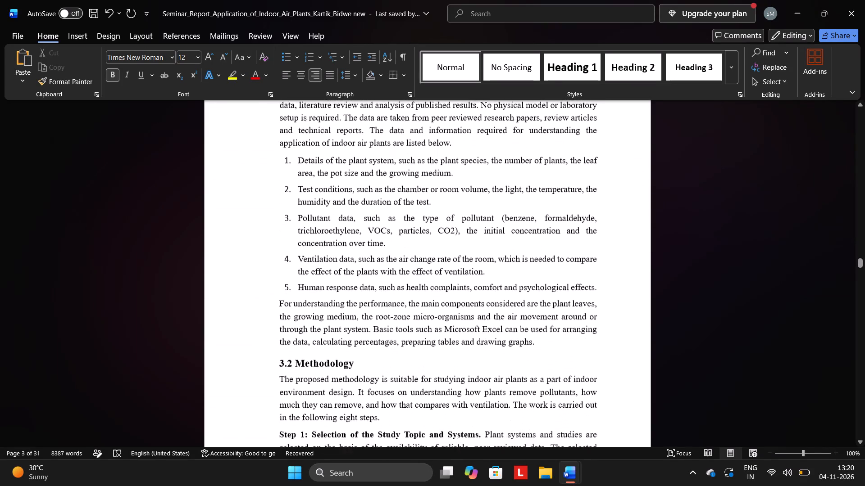
scroll(537, 241, "down", 1)
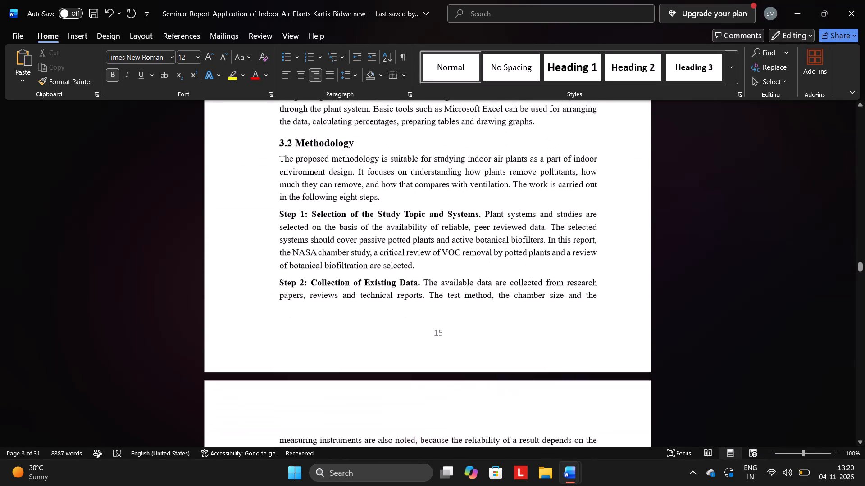
scroll(537, 241, "down", 2)
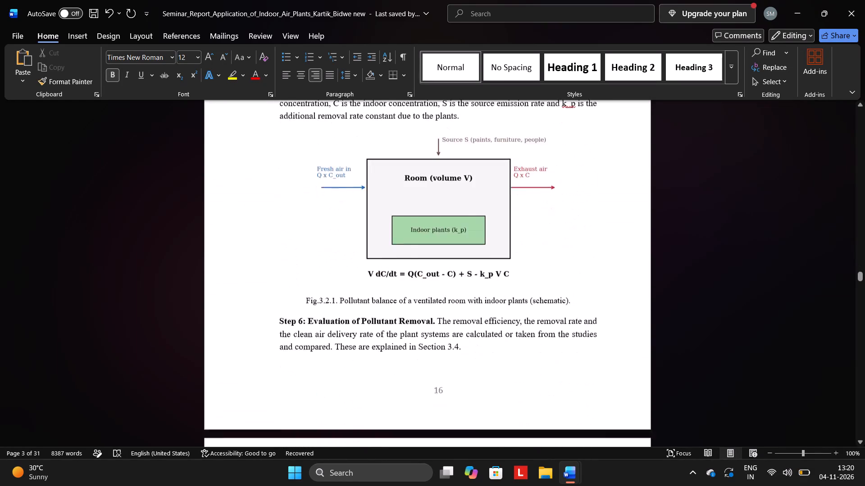
scroll(537, 241, "down", 3)
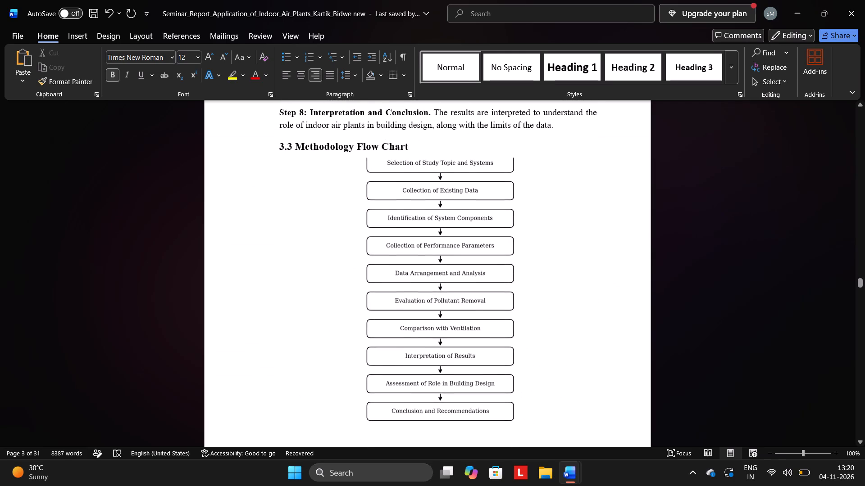
scroll(537, 241, "down", 1)
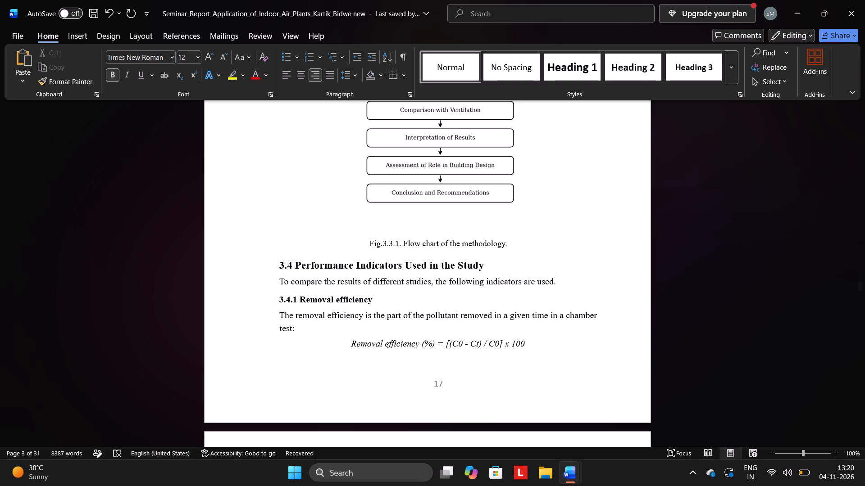
scroll(537, 241, "up", 3)
scroll(537, 241, "down", 2)
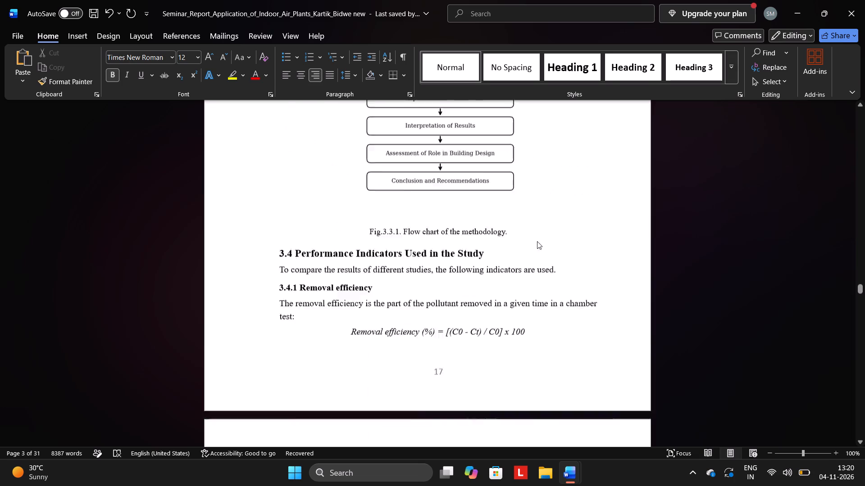
scroll(537, 241, "down", 7)
scroll(537, 241, "up", 1)
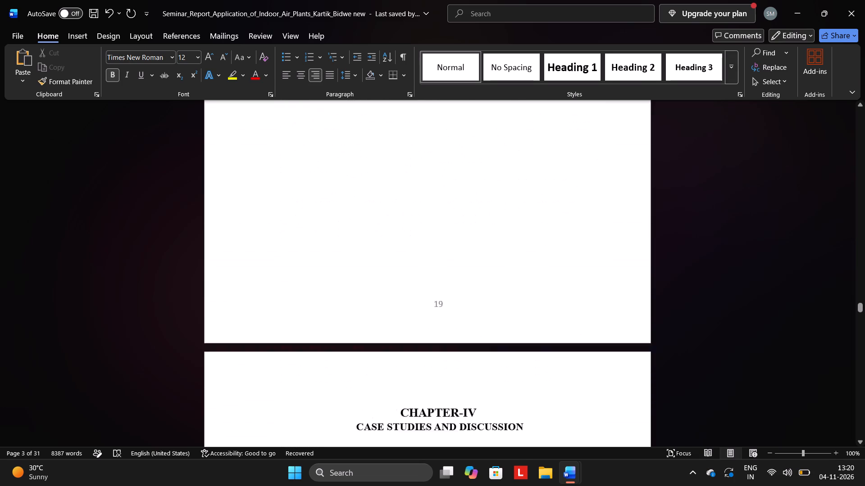
scroll(537, 241, "up", 1)
scroll(537, 241, "down", 2)
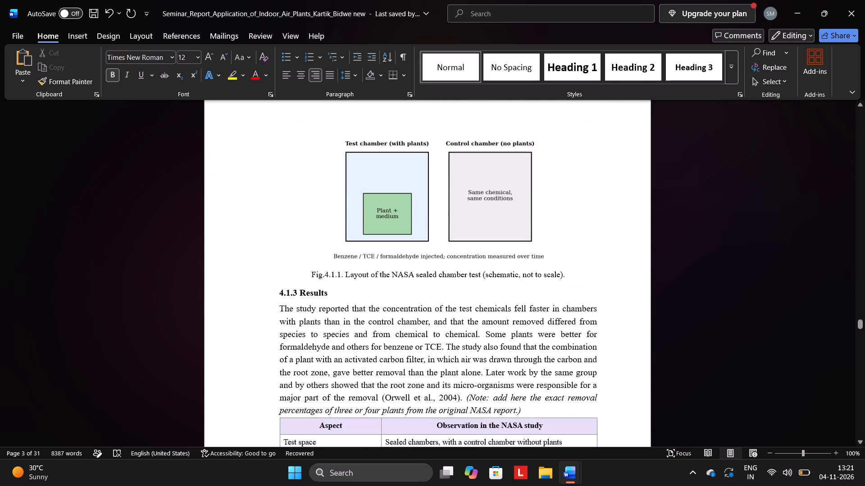
scroll(537, 241, "down", 1)
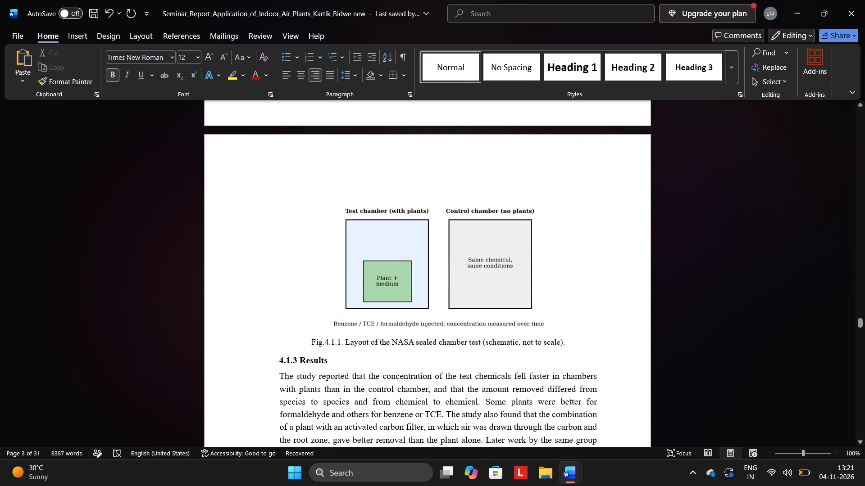
scroll(537, 241, "up", 2)
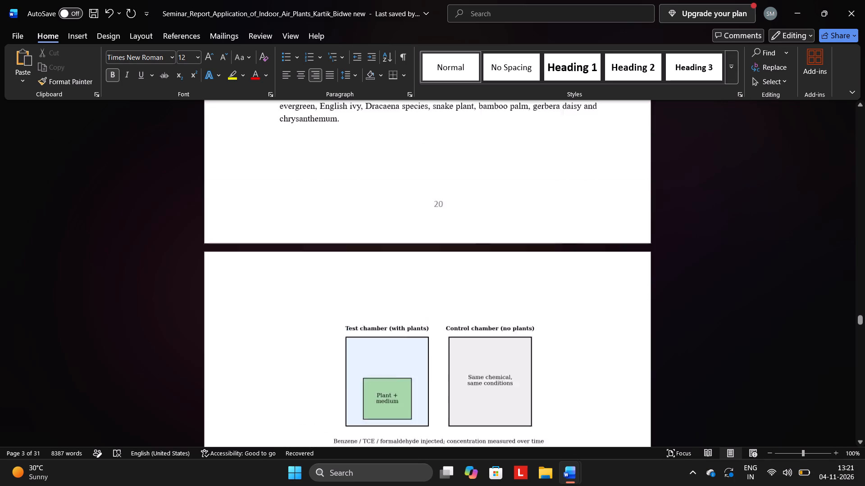
Recheck the certificate's signature block, the table of contents and the indoor plant system diagram in Fig.1.1.1.
scroll(537, 241, "up", 18)
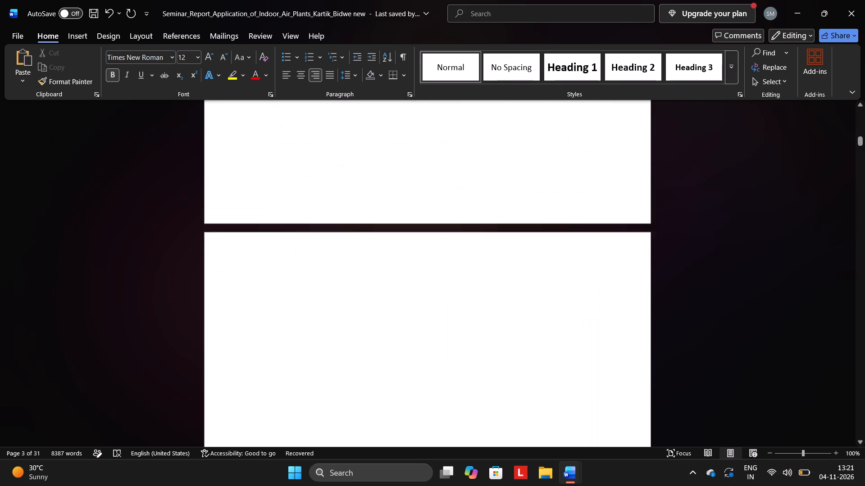
scroll(537, 241, "up", 11)
scroll(537, 241, "down", 5)
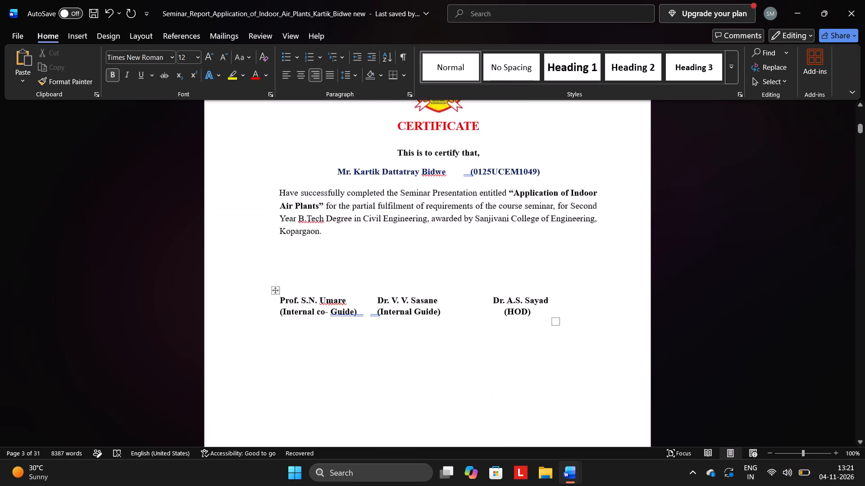
scroll(537, 241, "down", 8)
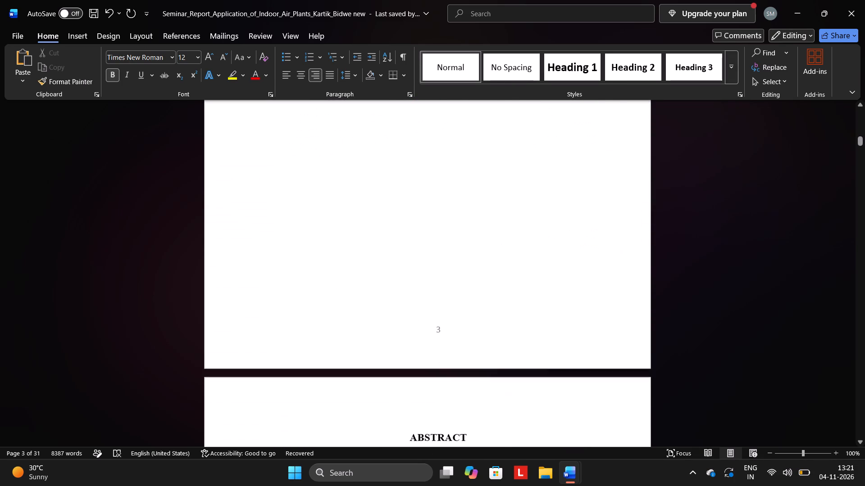
scroll(537, 241, "down", 7)
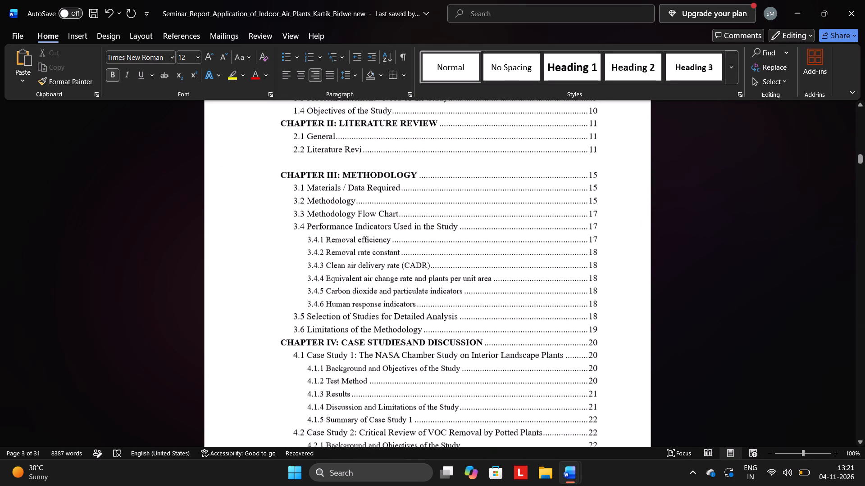
scroll(537, 241, "down", 6)
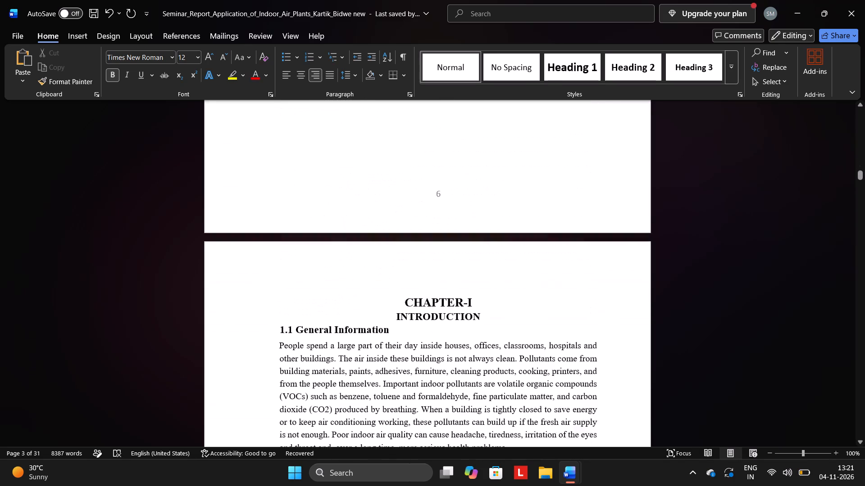
scroll(537, 241, "down", 5)
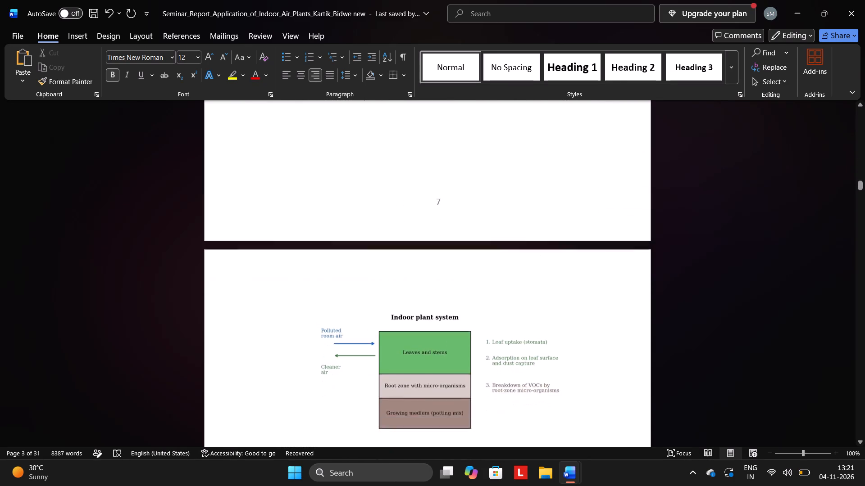
scroll(537, 241, "down", 1)
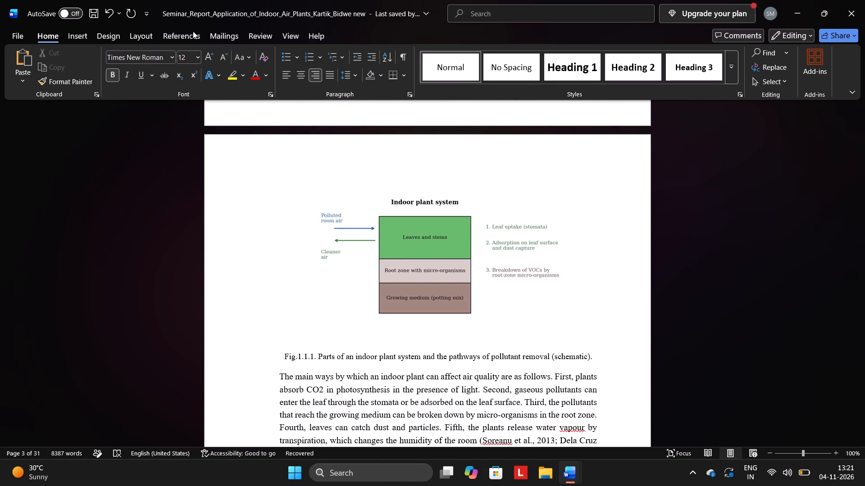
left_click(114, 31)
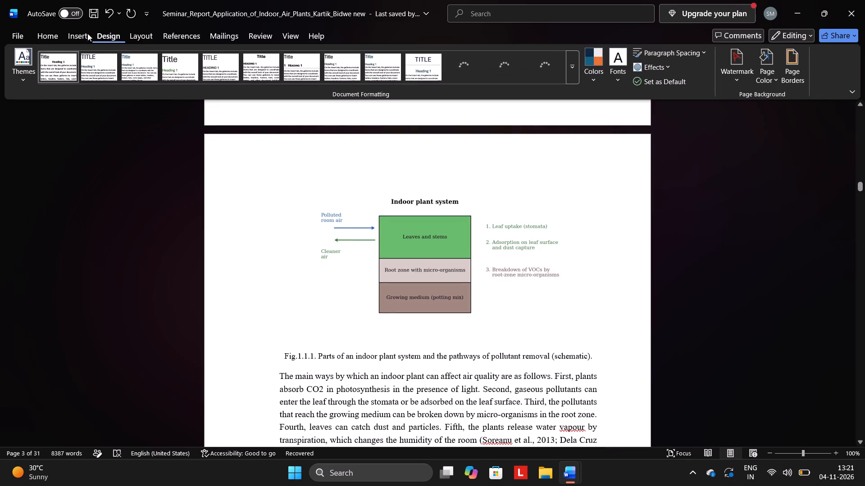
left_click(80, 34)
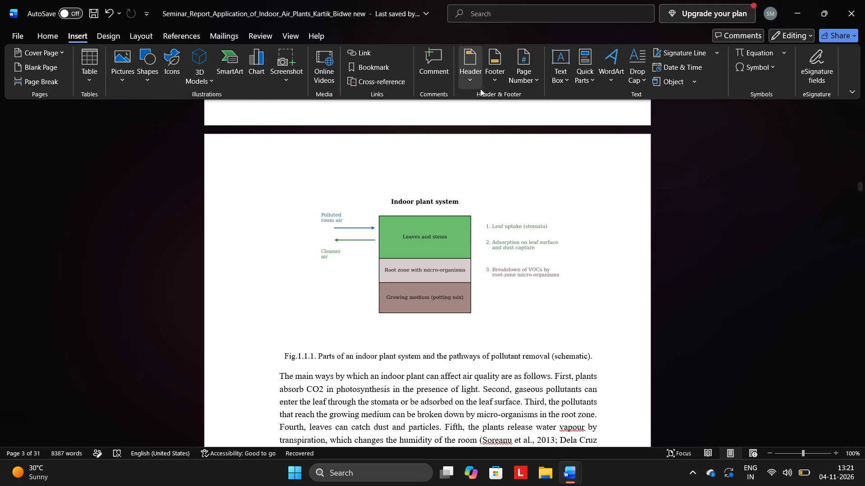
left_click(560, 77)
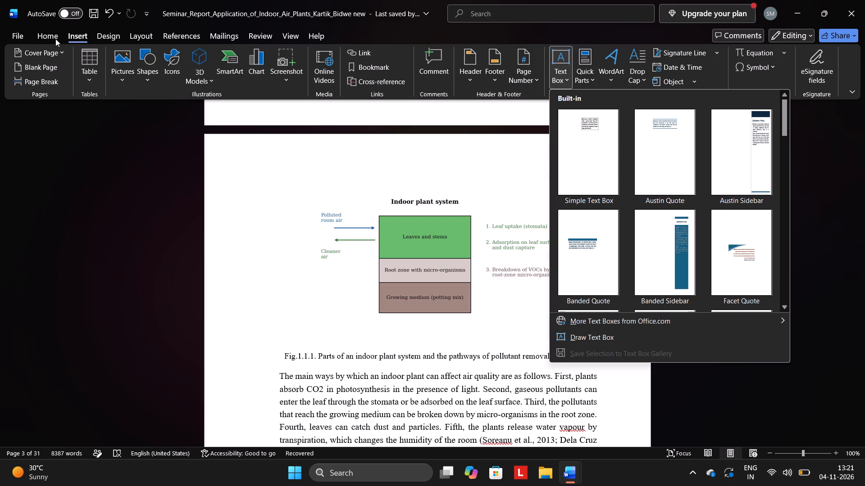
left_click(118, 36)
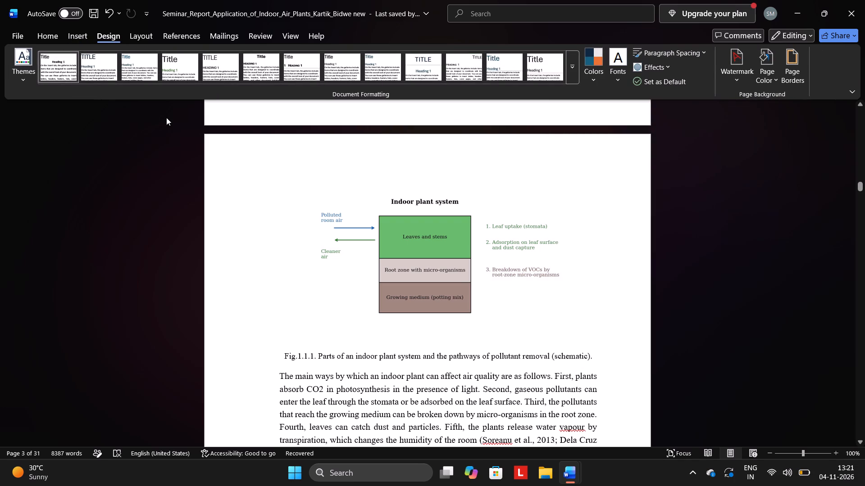
Draw a rectangle about 16.6 cm wide and 7.66 cm high around the indoor plant system diagram of Fig.1.1.1.
left_click(74, 38)
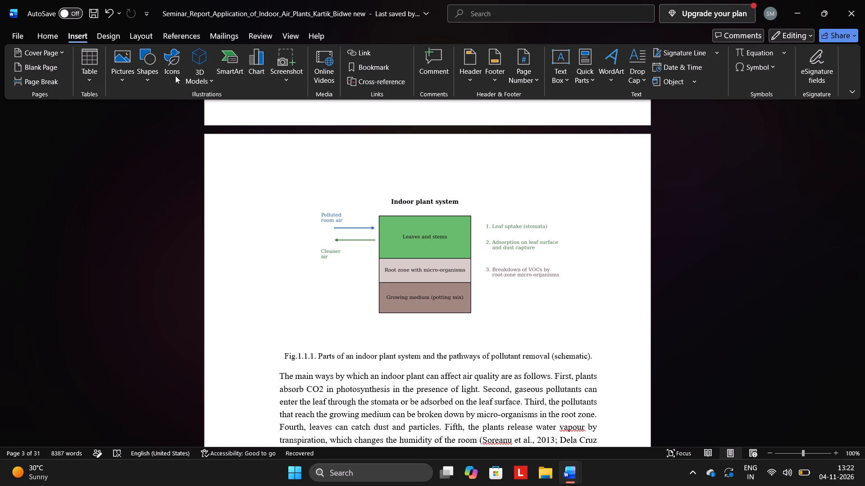
left_click(150, 81)
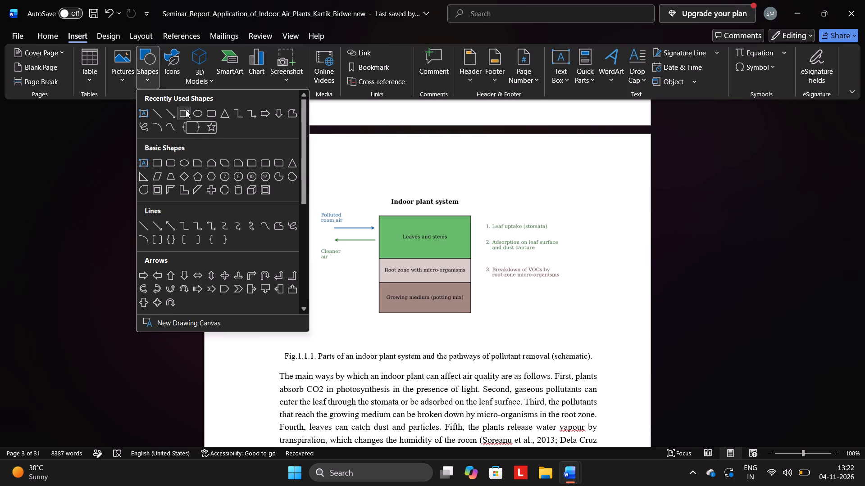
left_click(186, 110)
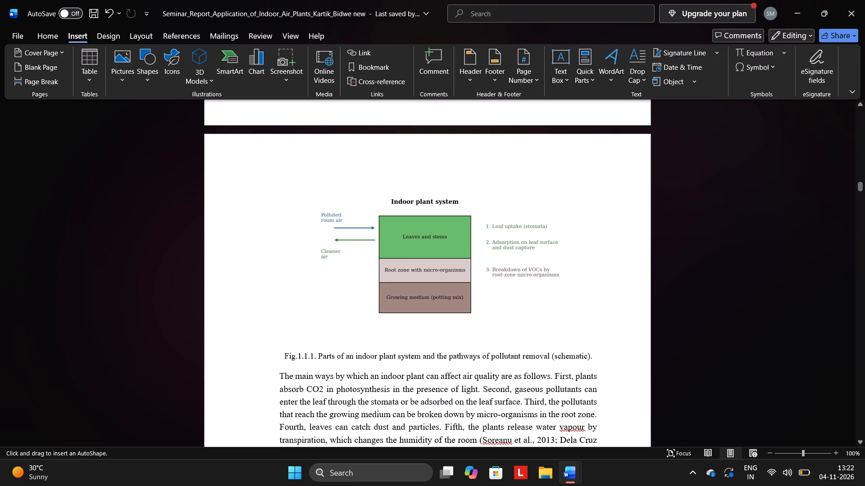
left_click_drag(265, 165, 479, 303)
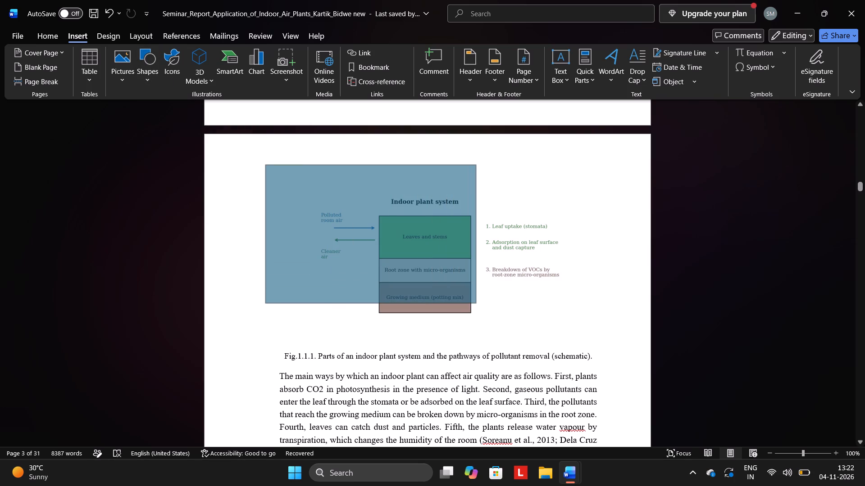
left_click_drag(479, 303, 633, 329)
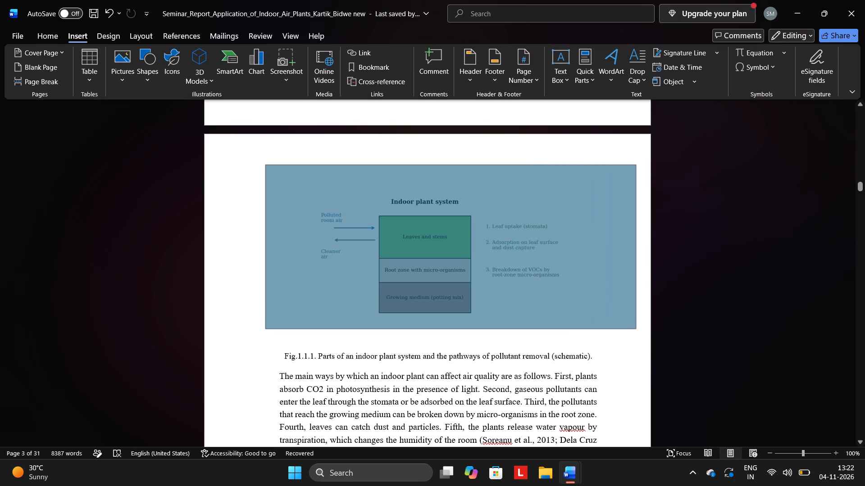
left_click_drag(633, 329, 619, 328)
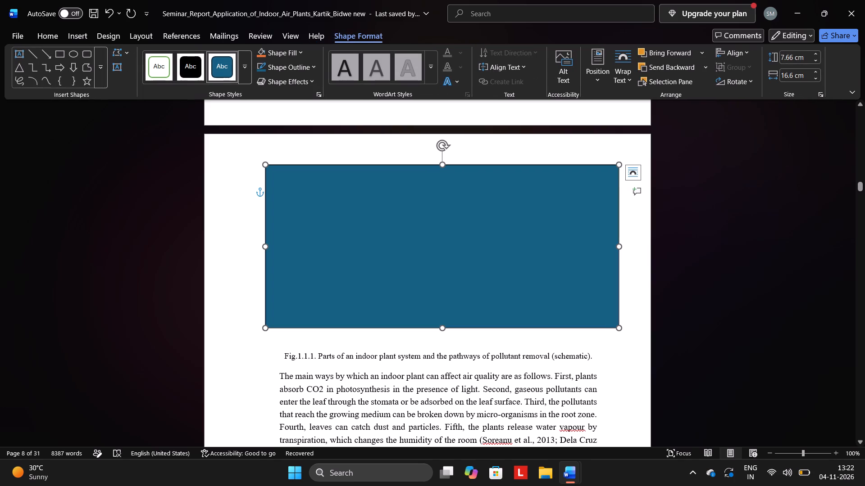
Apply the green outline shape style to the Fig.1.1.1 rectangle and set its fill to No Fill.
left_click(157, 68)
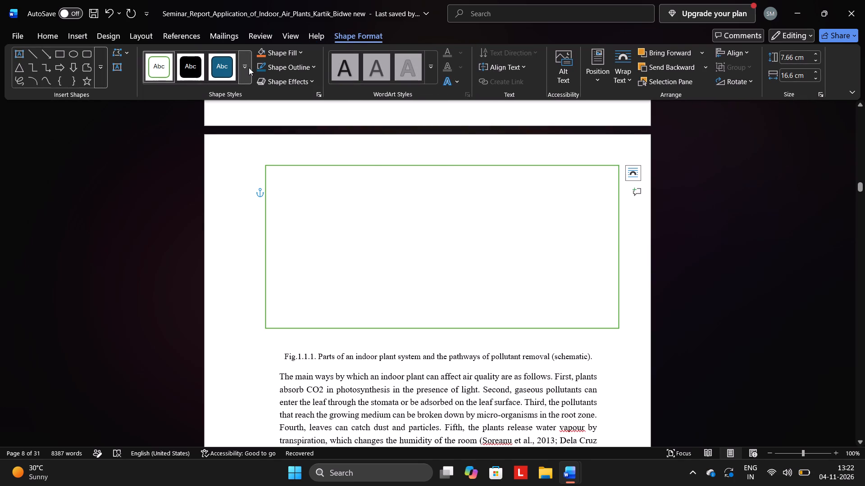
left_click(249, 67)
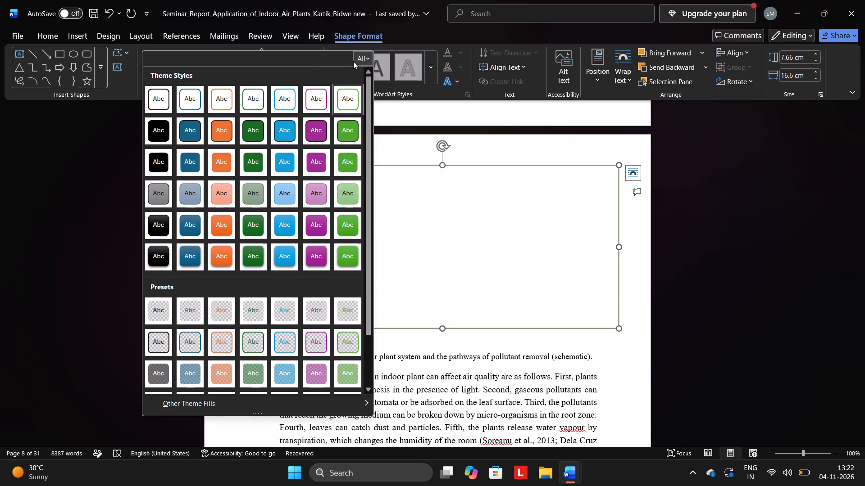
left_click(460, 171)
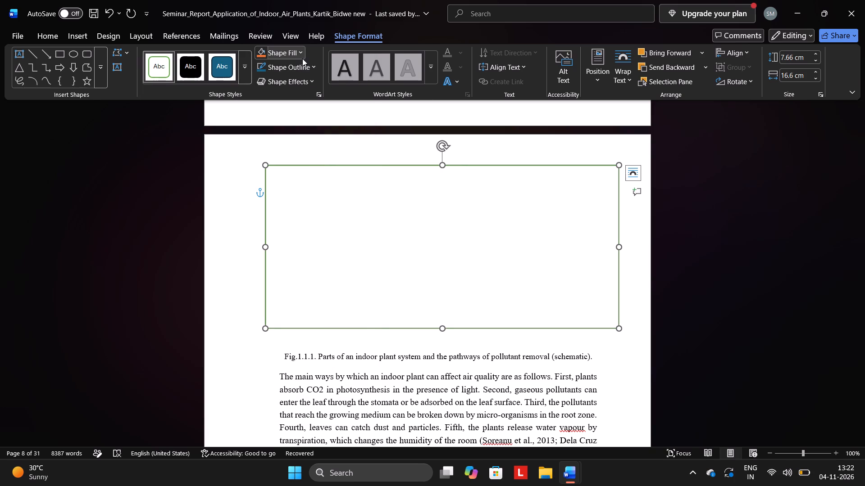
left_click(302, 56)
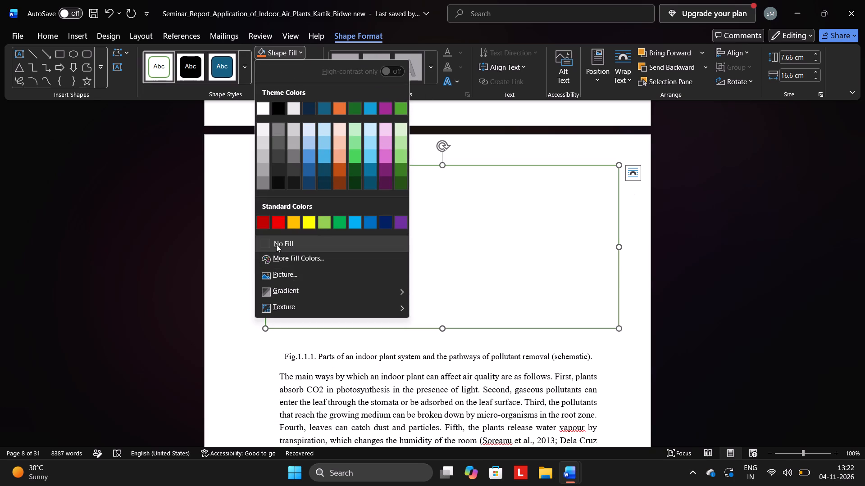
left_click(265, 241)
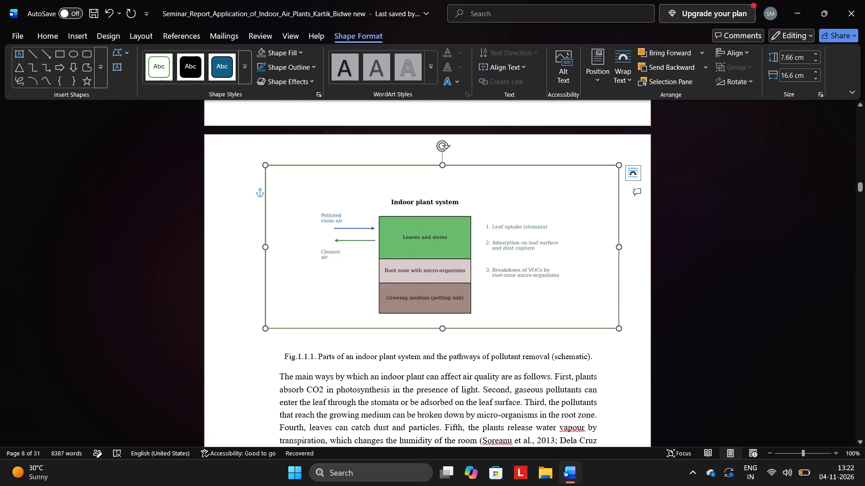
Draw a rectangle about 14.48 cm wide and 6.9 cm high around the ventilated room diagram of Fig.3.2.1.
scroll(402, 288, "down", 4)
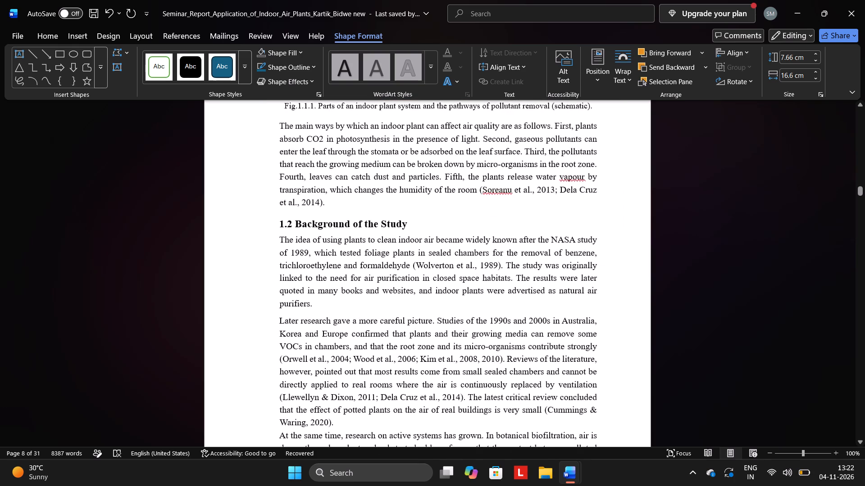
scroll(402, 288, "down", 6)
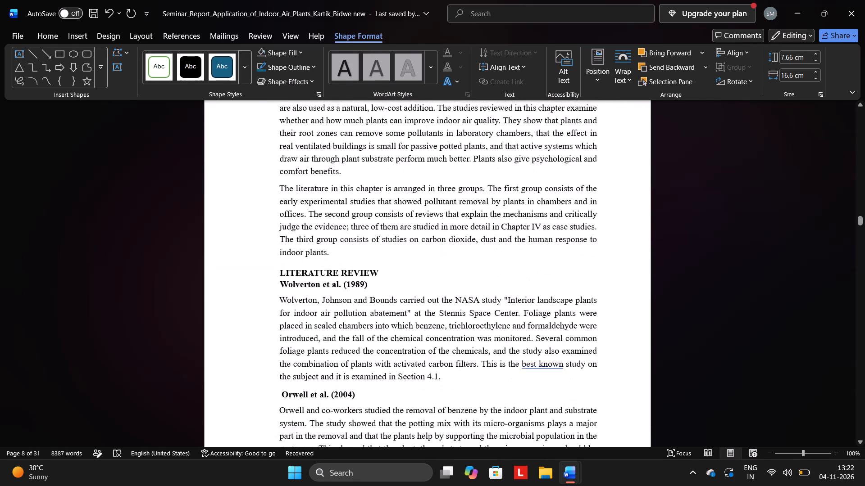
scroll(402, 288, "down", 5)
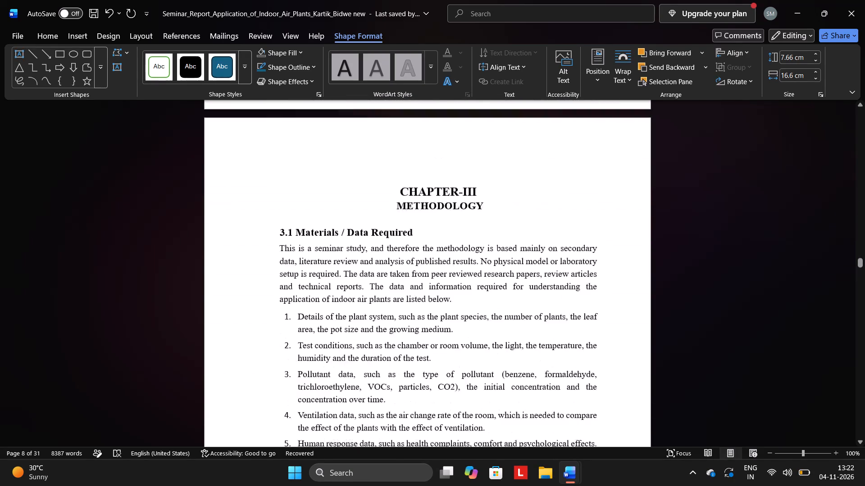
scroll(402, 288, "down", 3)
scroll(402, 288, "right", 1)
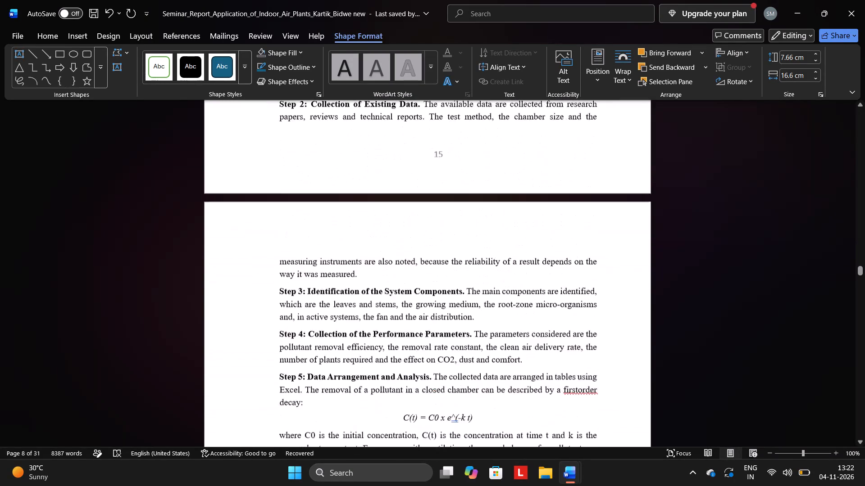
scroll(402, 288, "right", 1)
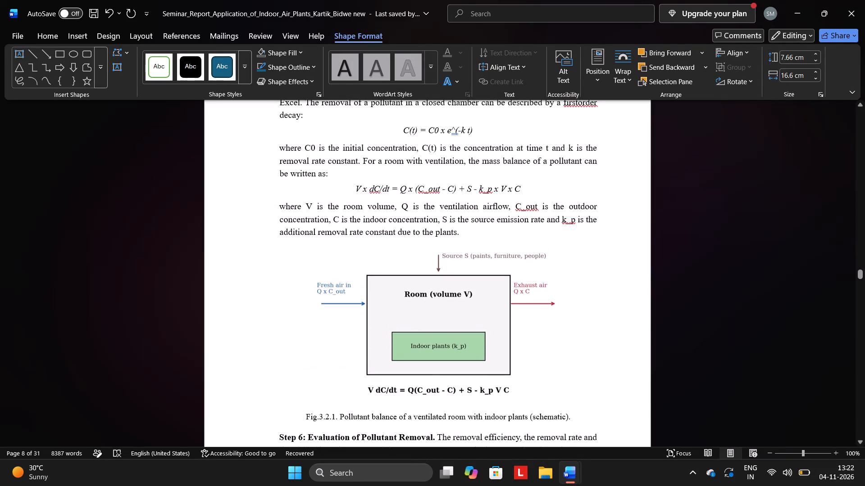
right_click(283, 258)
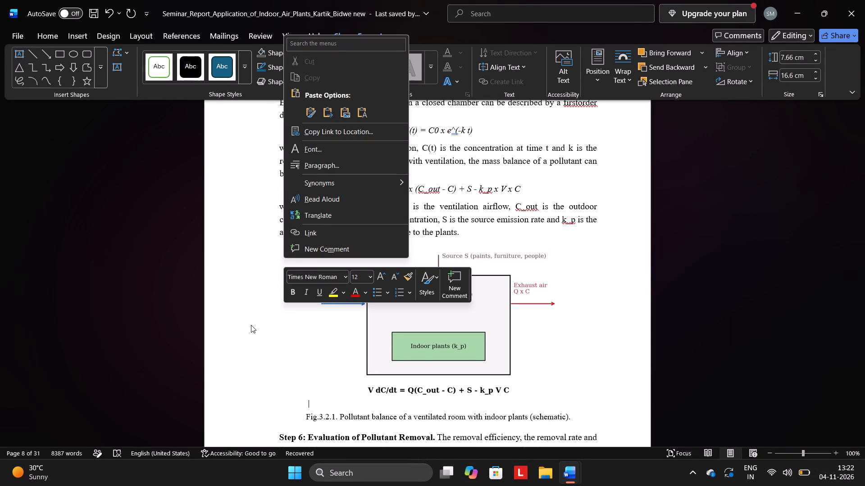
left_click(252, 324)
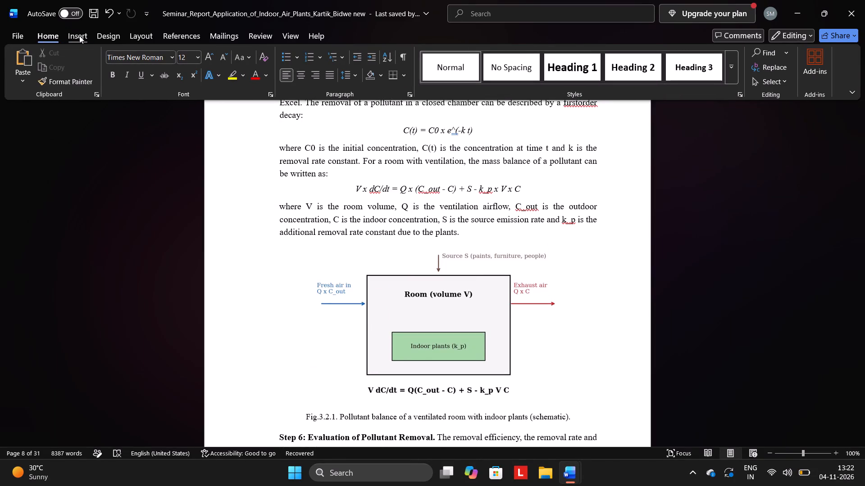
left_click(79, 36)
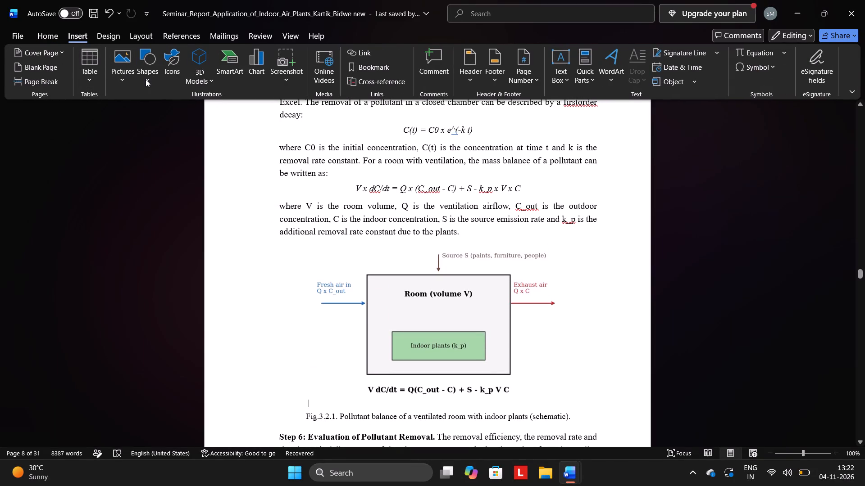
left_click(146, 79)
left_click(185, 114)
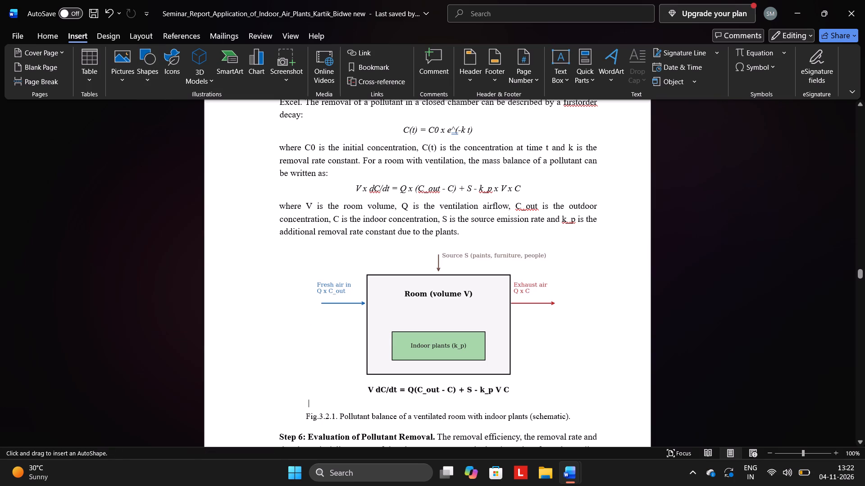
left_click_drag(290, 248, 473, 322)
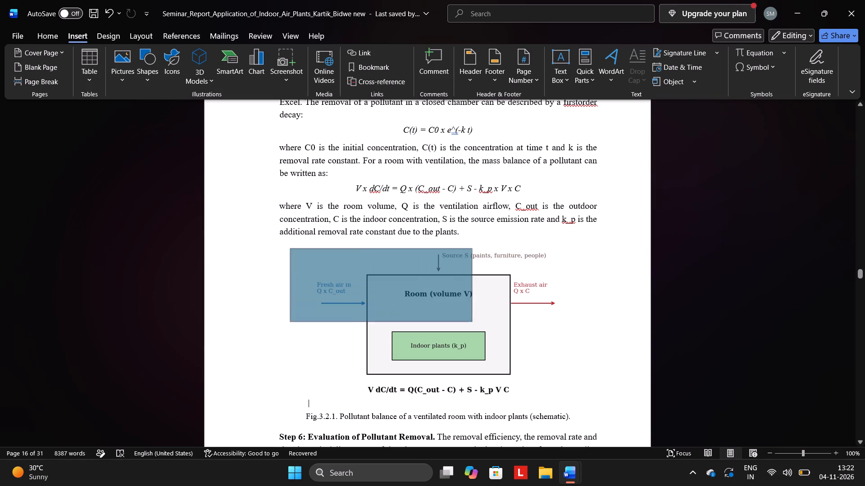
left_click_drag(473, 322, 608, 395)
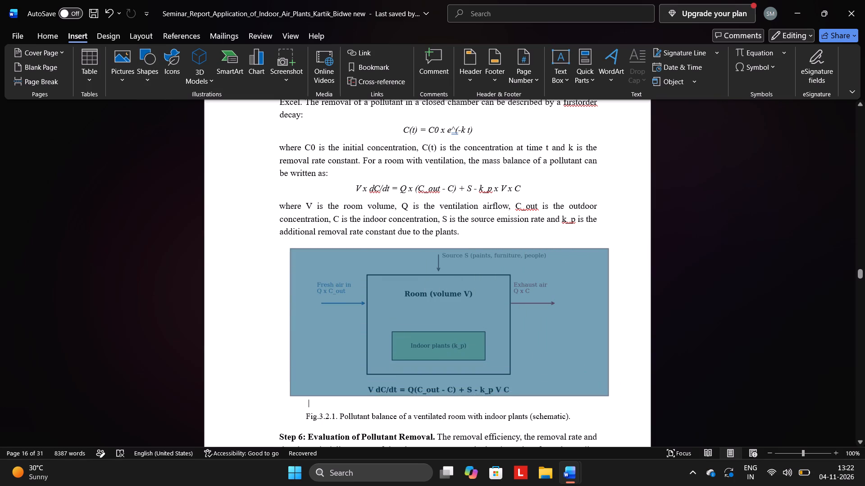
left_click_drag(608, 395, 599, 395)
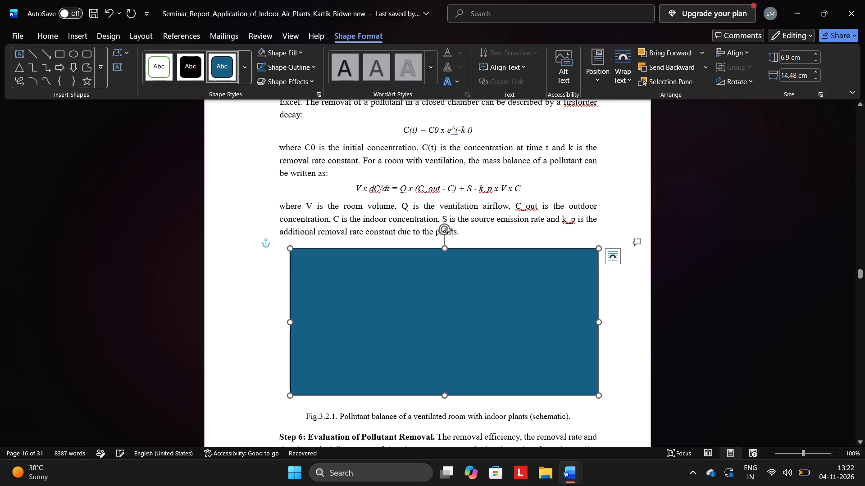
Set the fill of the rectangle around Fig.3.2.1 to No Fill.
left_click(273, 53)
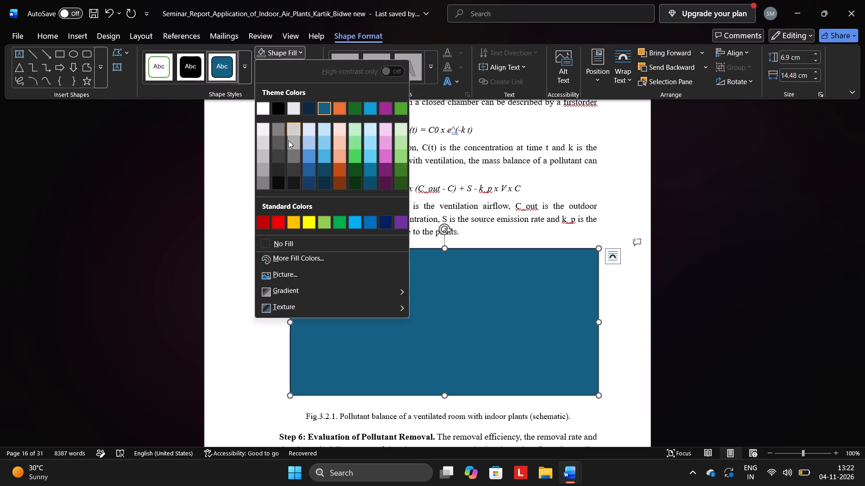
left_click(282, 241)
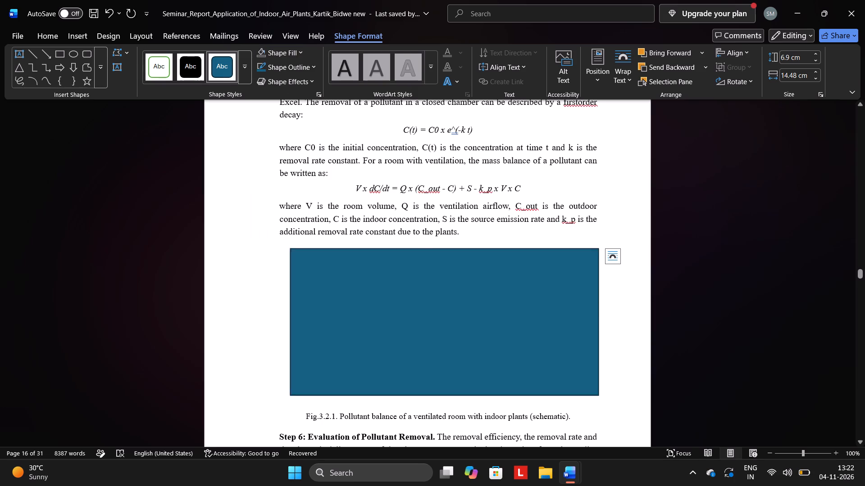
Draw a rectangle about 13.65 cm wide and 8 cm high around the NASA sealed chamber diagram of Fig.4.1.1.
scroll(527, 270, "down", 4)
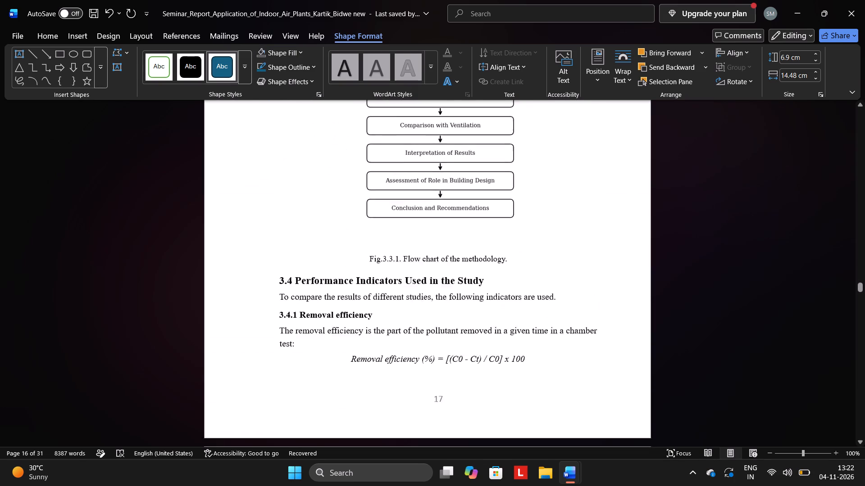
scroll(527, 270, "down", 7)
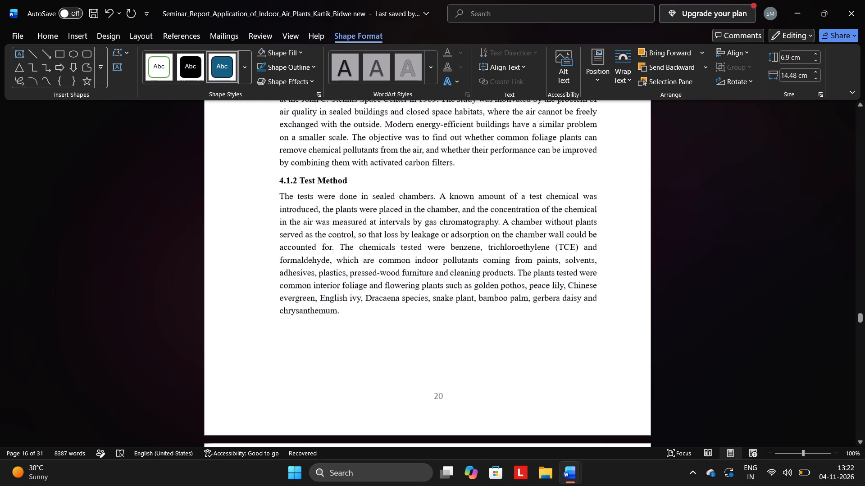
scroll(527, 270, "down", 3)
scroll(527, 270, "up", 1)
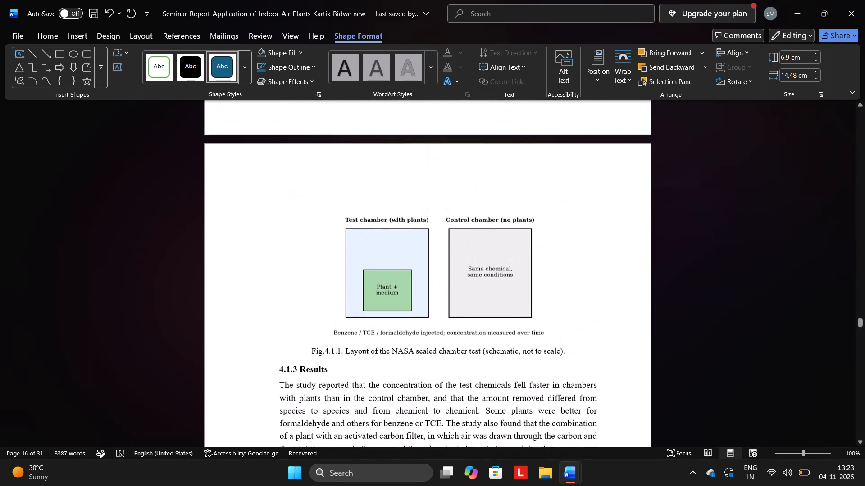
right_click(527, 270)
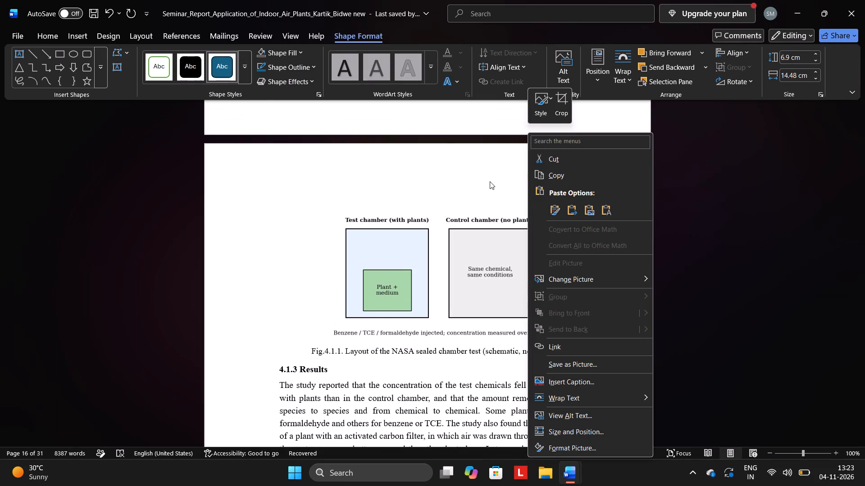
left_click(490, 181)
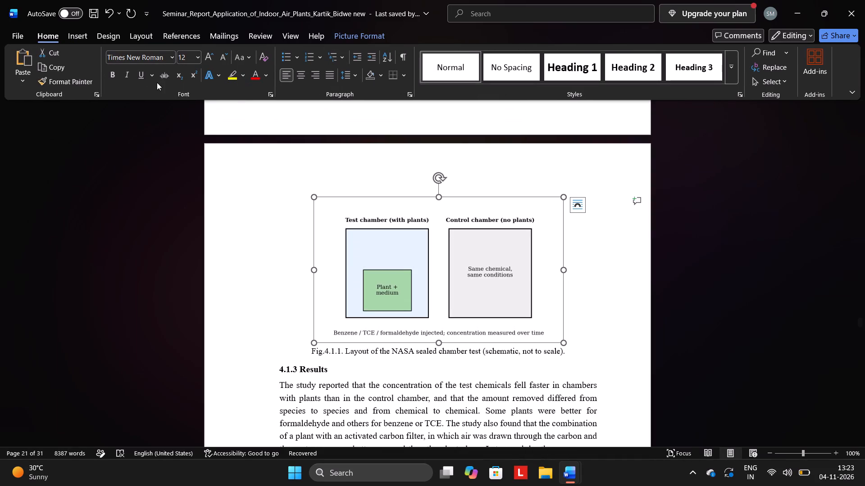
left_click(88, 36)
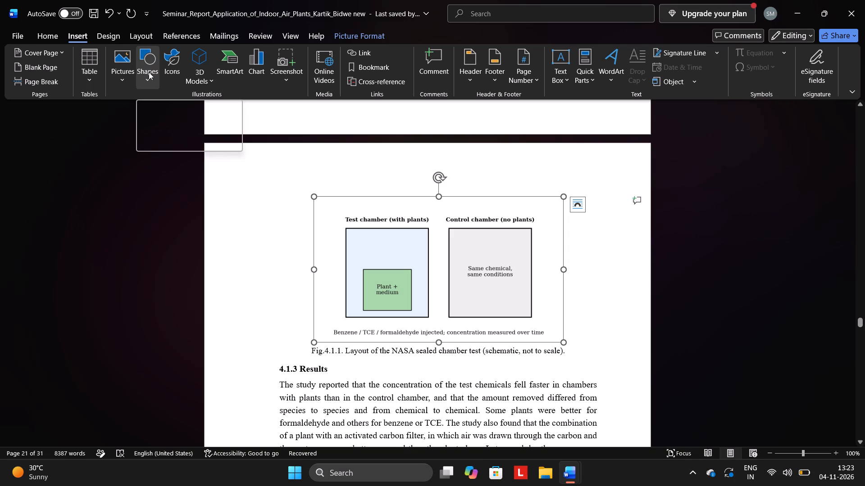
left_click(148, 76)
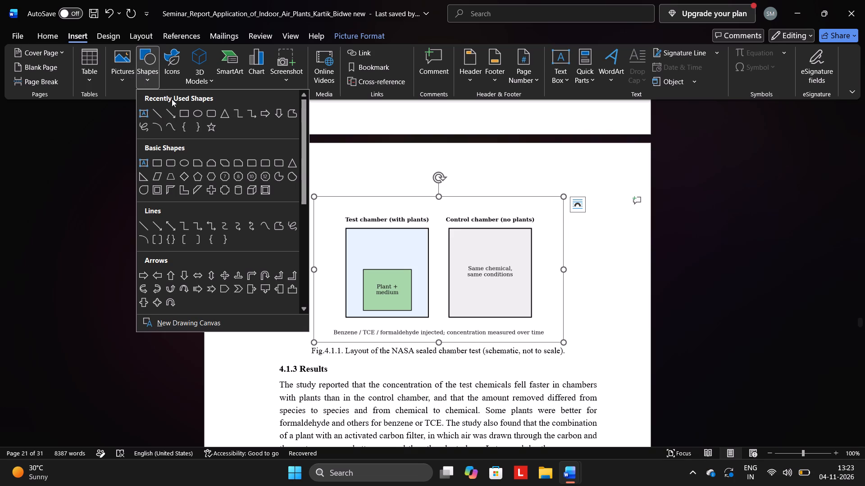
left_click(185, 113)
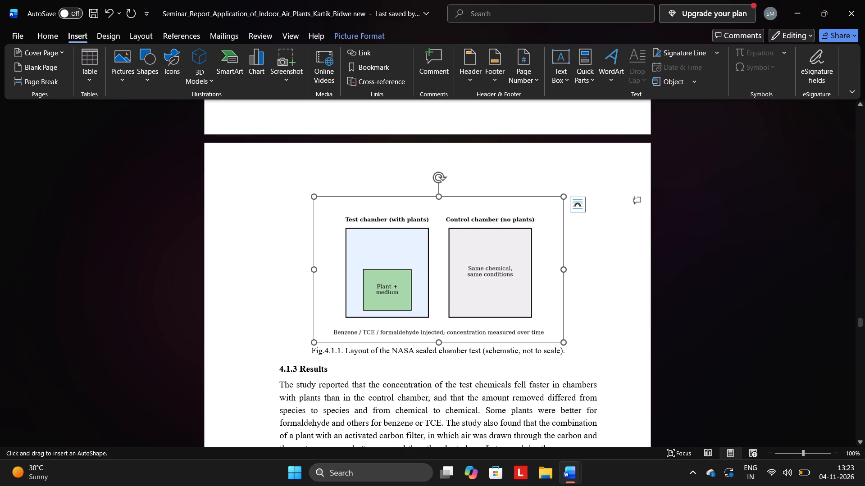
left_click_drag(289, 174, 578, 341)
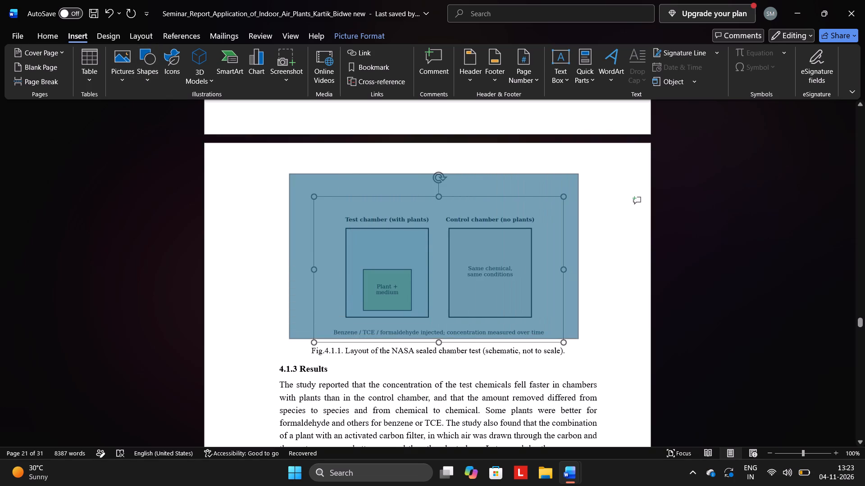
left_click_drag(578, 341, 580, 344)
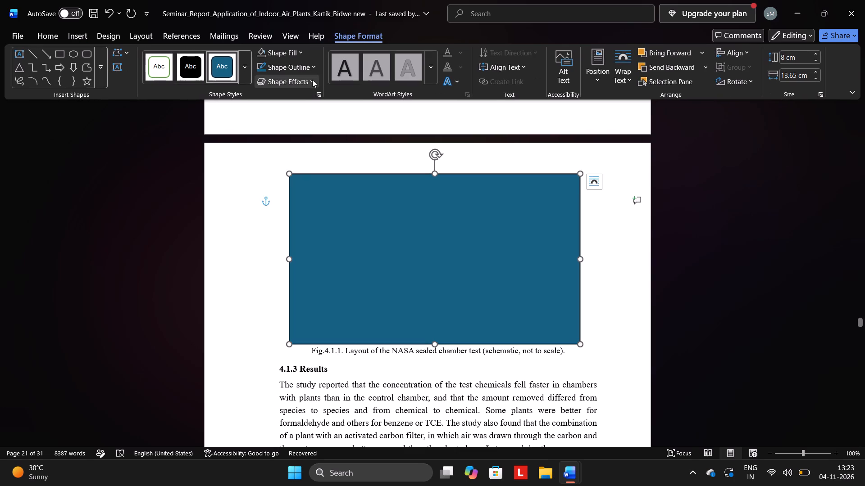
Set the fill of the rectangle around the NASA sealed chamber diagram of Fig.4.1.1 to No Fill.
left_click(296, 53)
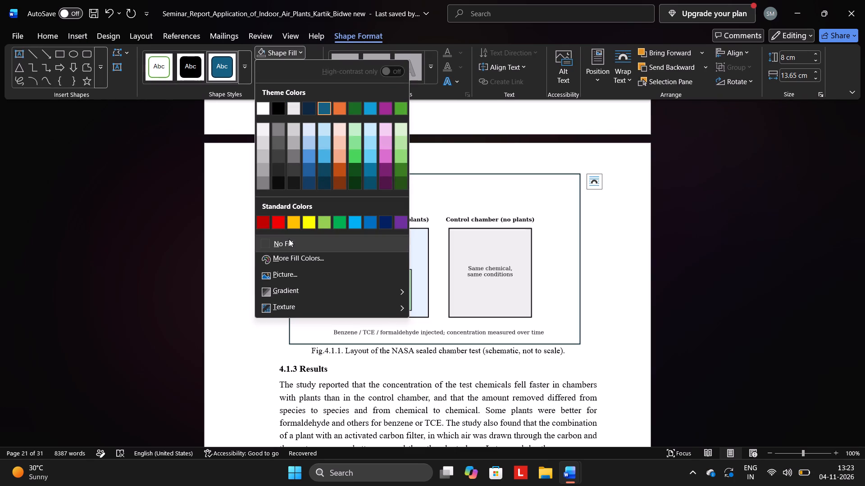
left_click(289, 239)
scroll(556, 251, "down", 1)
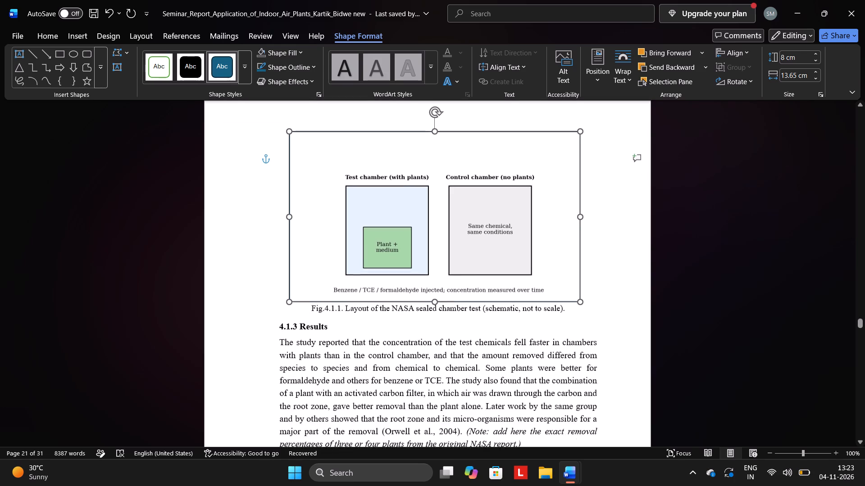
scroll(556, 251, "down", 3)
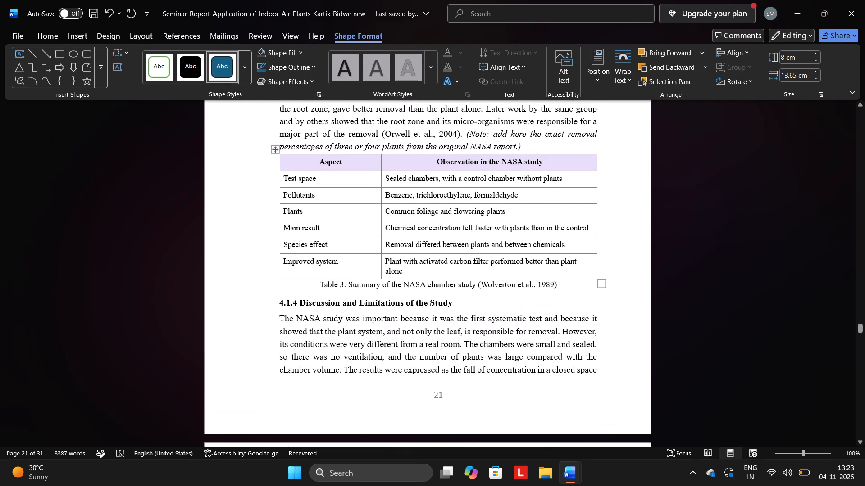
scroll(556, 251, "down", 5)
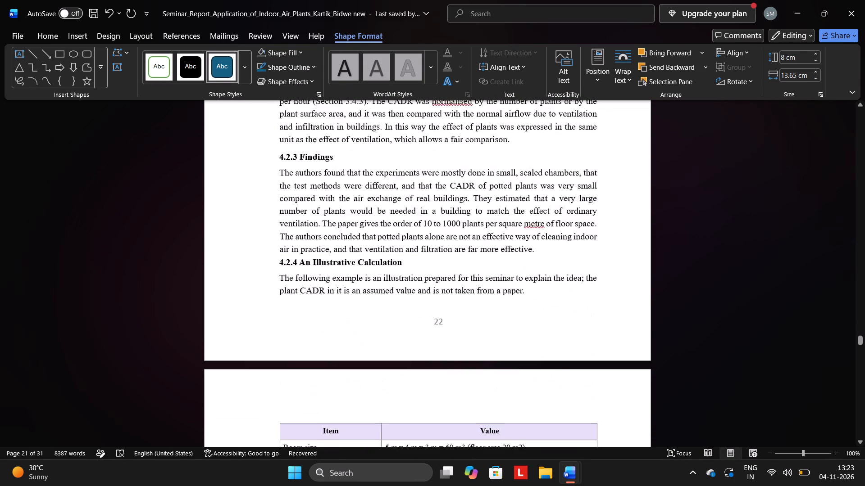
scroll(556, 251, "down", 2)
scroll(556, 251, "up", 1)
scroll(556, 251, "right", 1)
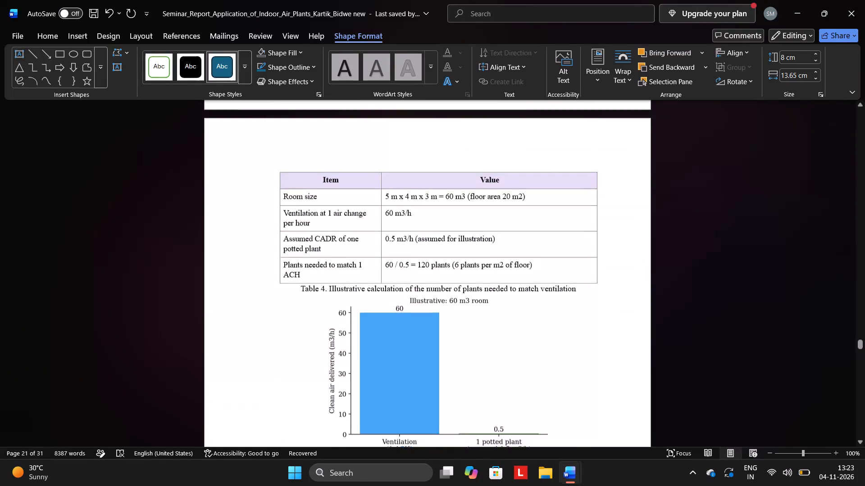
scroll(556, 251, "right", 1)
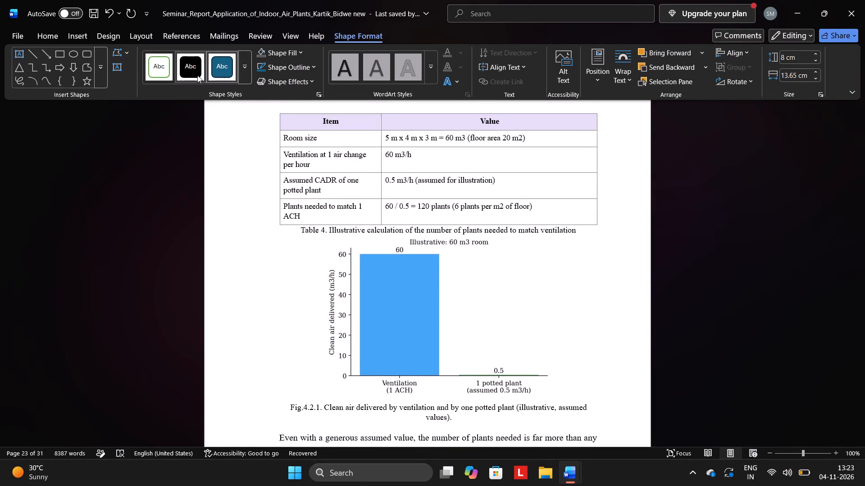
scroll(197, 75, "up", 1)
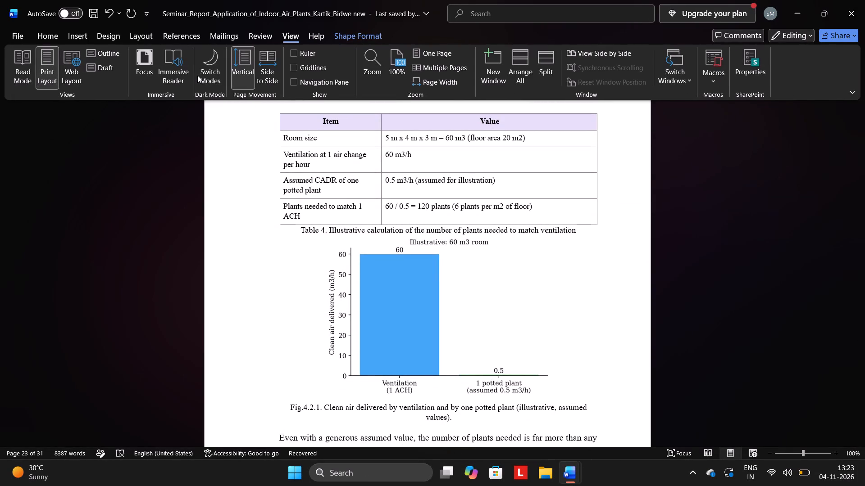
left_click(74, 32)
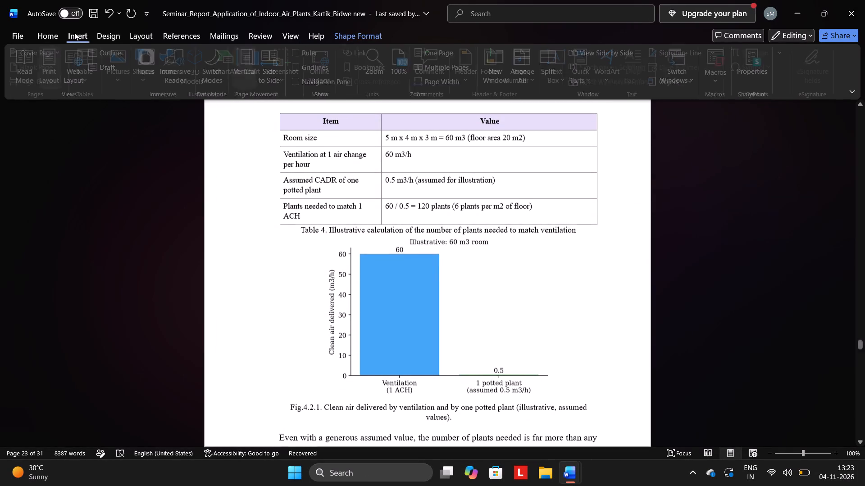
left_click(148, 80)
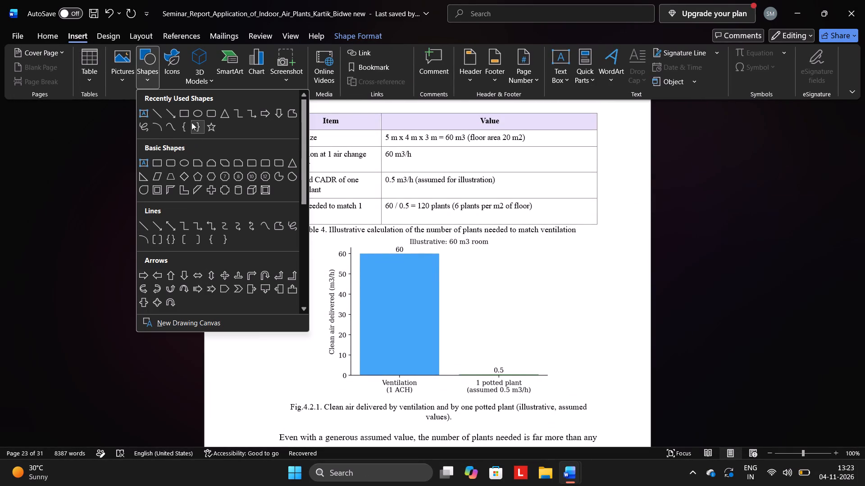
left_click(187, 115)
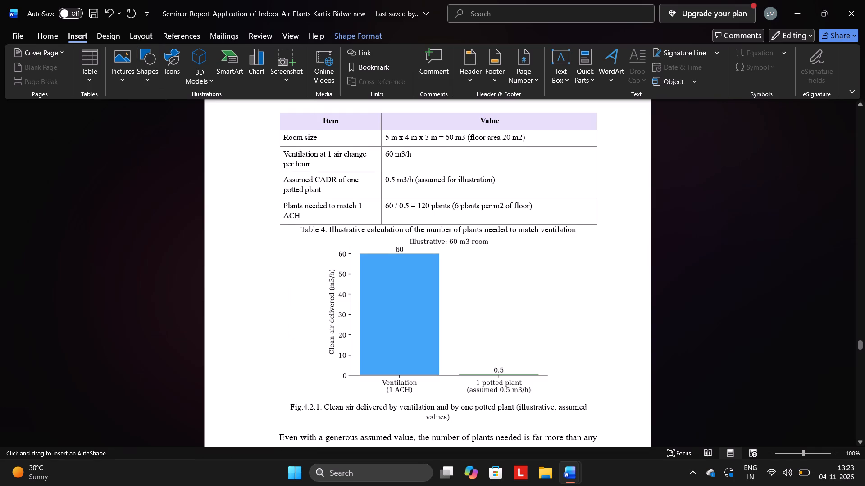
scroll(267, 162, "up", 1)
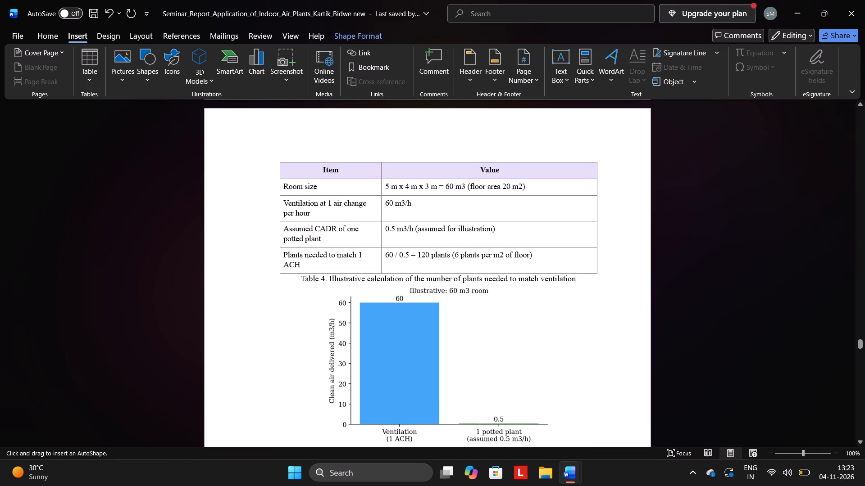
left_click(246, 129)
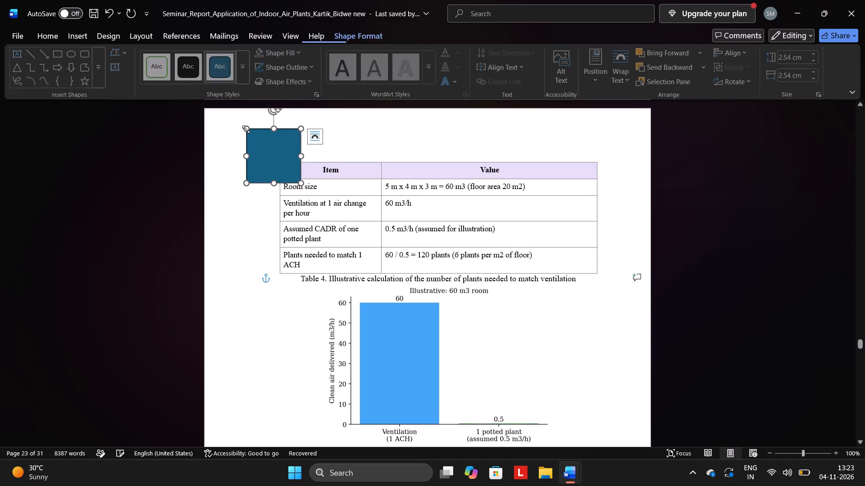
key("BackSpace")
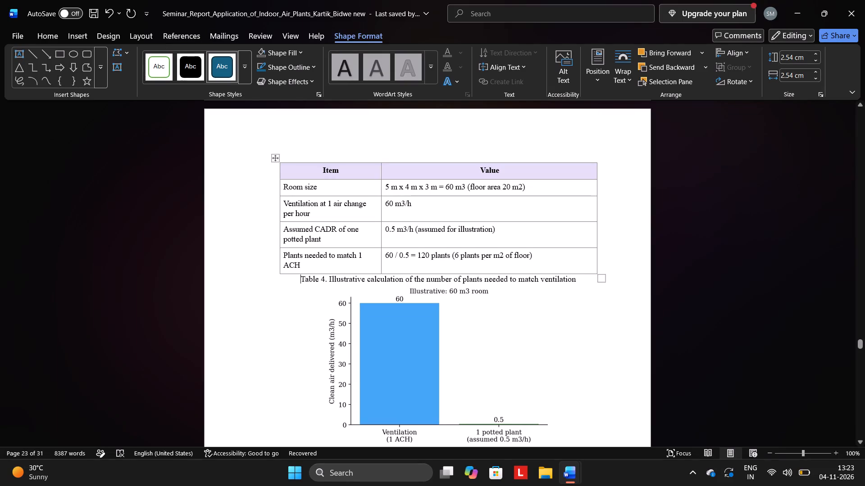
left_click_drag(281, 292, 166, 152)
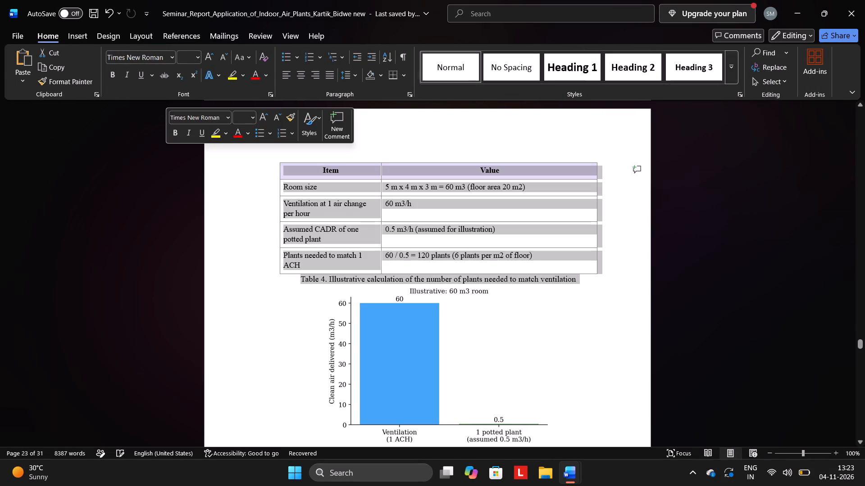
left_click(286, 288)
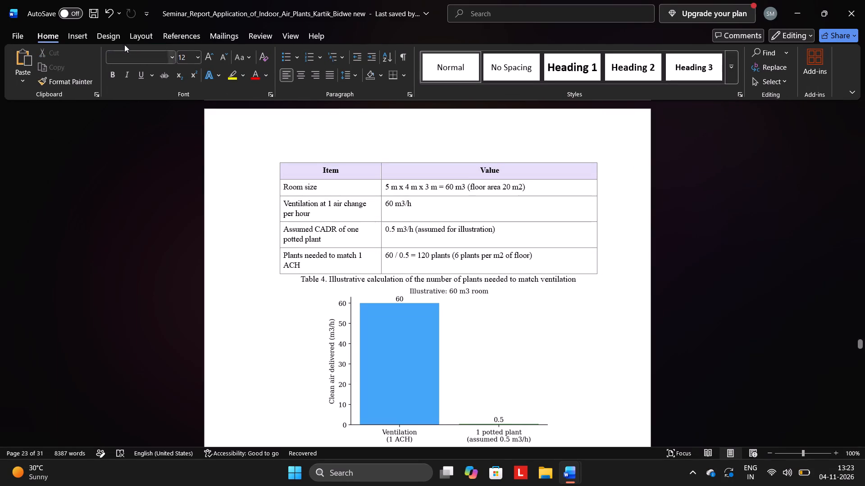
Draw a rectangle about 15.75 cm wide and 7.47 cm high around the clean air bar chart of Fig.4.2.1.
left_click(83, 33)
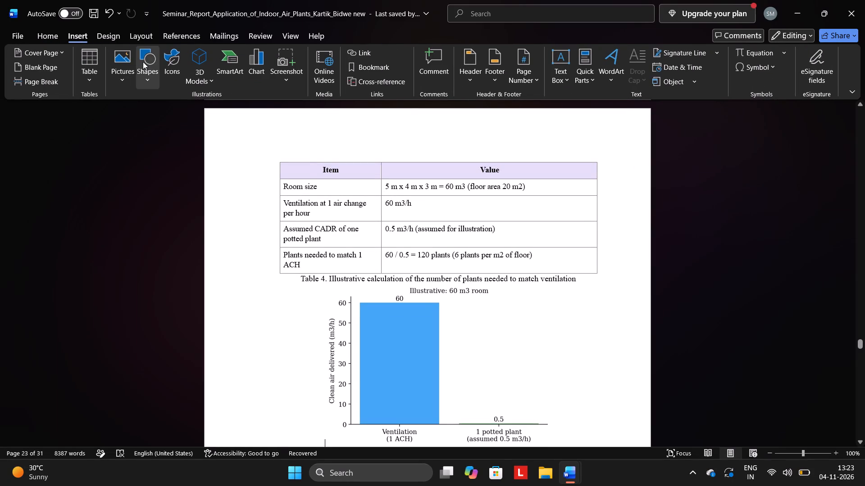
left_click_drag(143, 62, 187, 108)
left_click(187, 108)
left_click(146, 79)
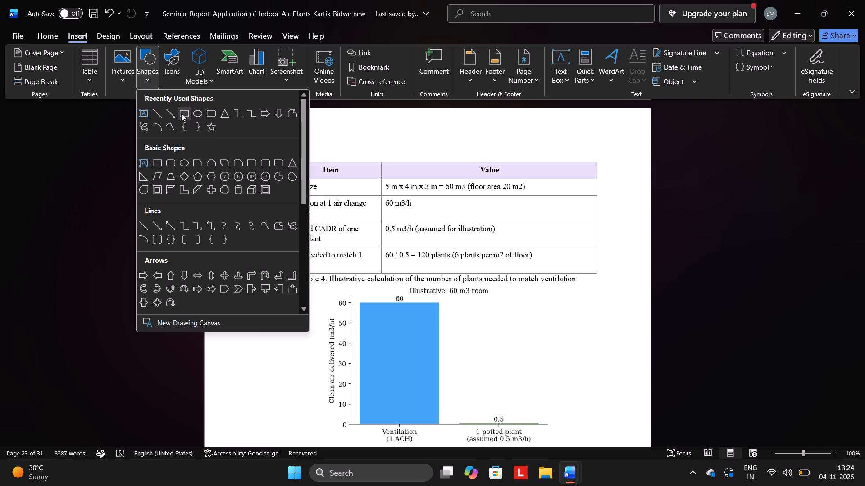
left_click(183, 112)
left_click_drag(269, 287, 314, 304)
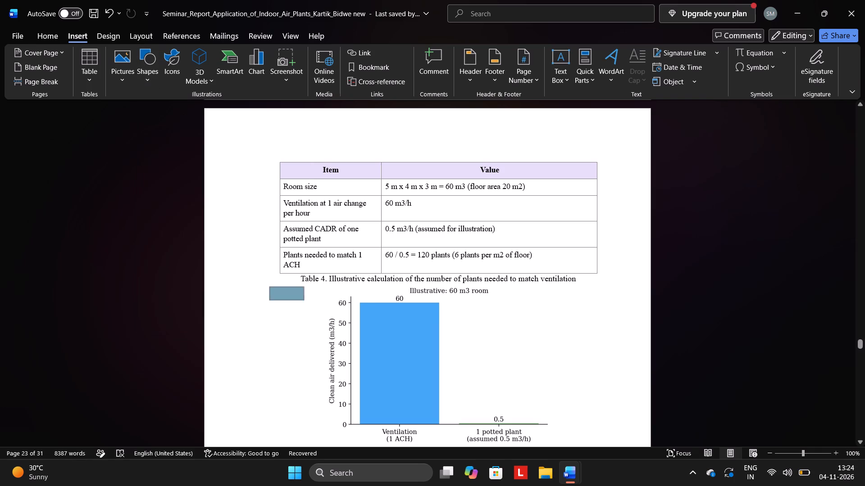
left_click_drag(314, 304, 540, 432)
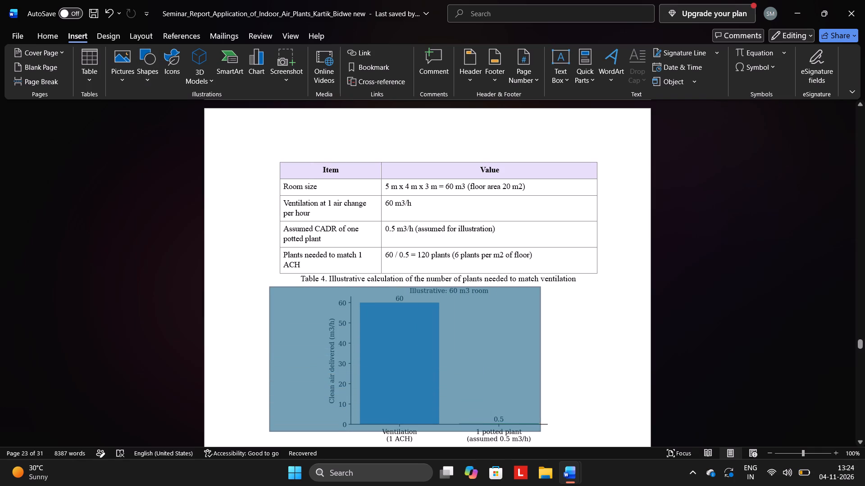
left_click_drag(540, 432, 584, 411)
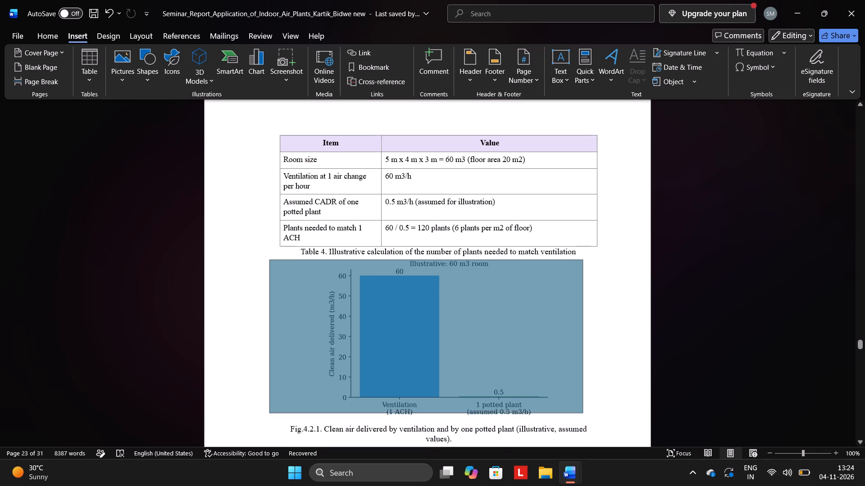
left_click_drag(584, 411, 604, 419)
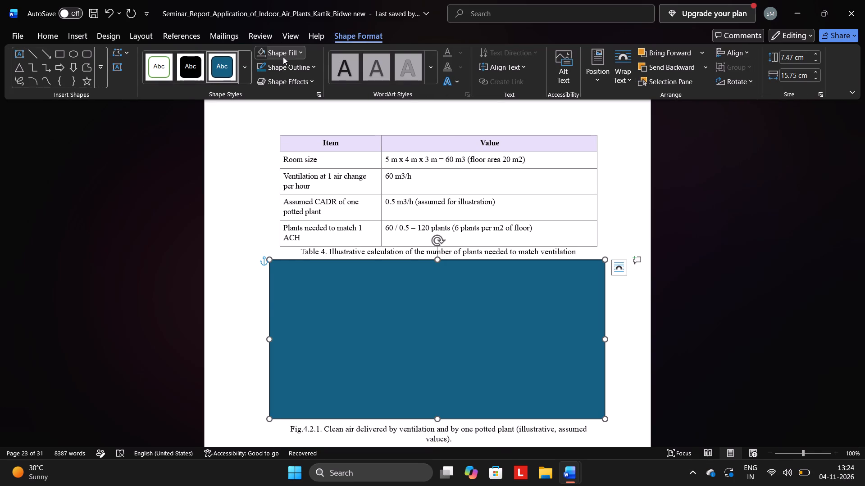
Set the fill of the rectangle around the Fig.4.2.1 bar chart to No Fill.
left_click(283, 57)
left_click(286, 245)
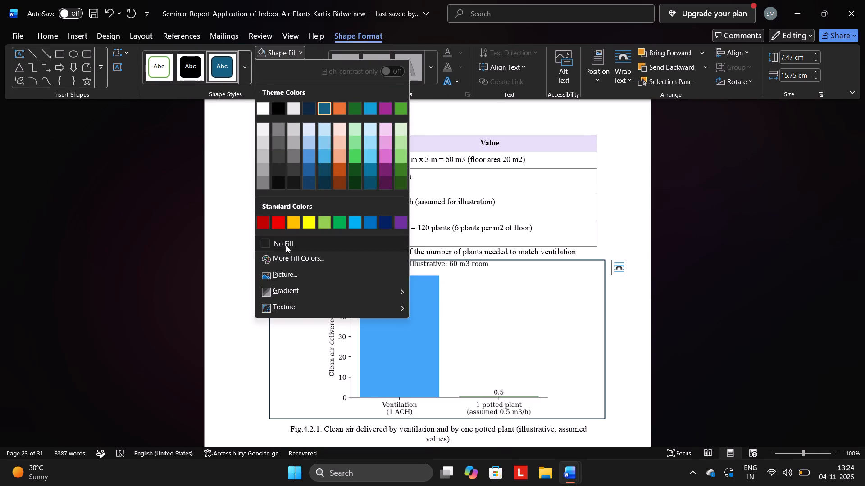
Draw a rectangle about 13.7 cm wide and 6.12 cm high around the active botanical biofilter diagram of Fig.4.3.1.
scroll(391, 338, "down", 2)
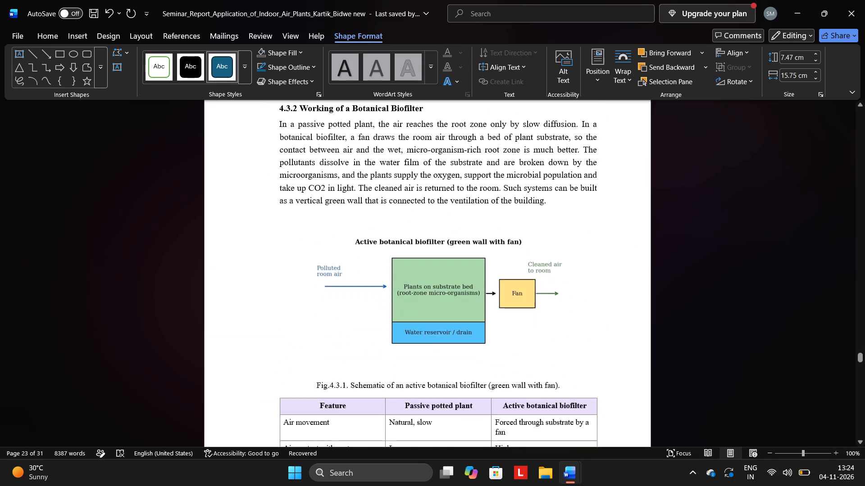
scroll(391, 338, "down", 2)
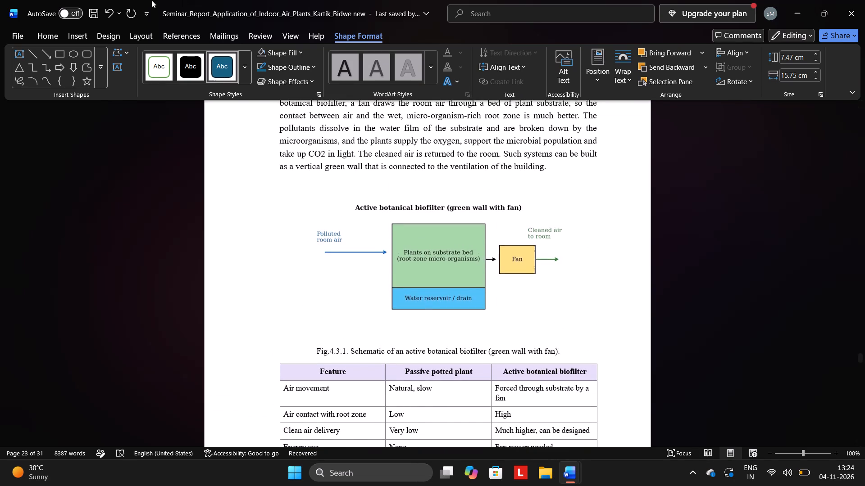
left_click(59, 52)
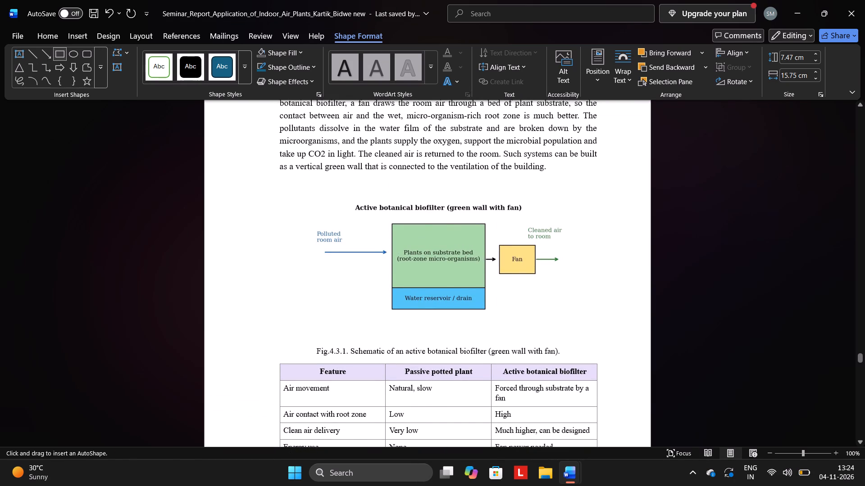
left_click_drag(300, 188, 606, 322)
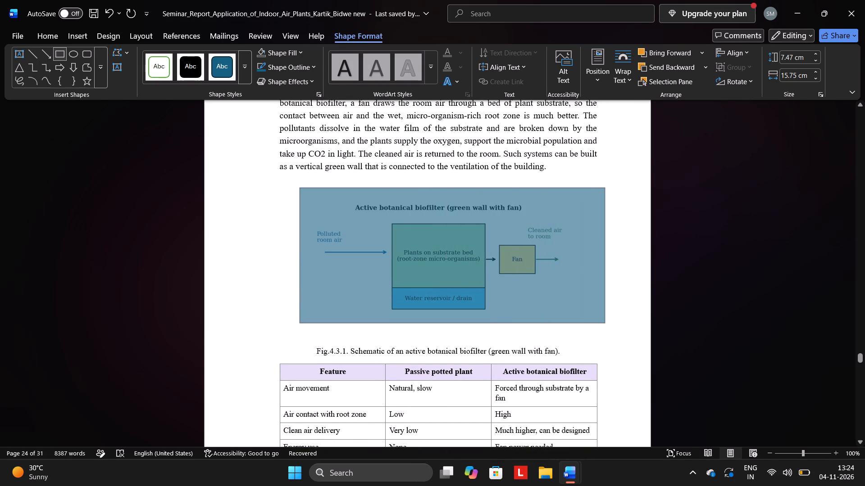
left_click_drag(606, 322, 591, 318)
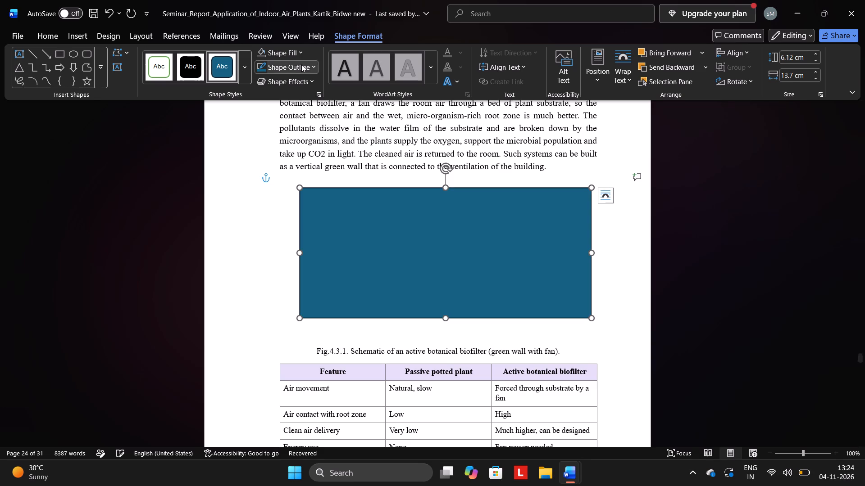
Set the fill of the rectangle around the Fig.4.3.1 biofilter diagram to No Fill.
left_click_drag(282, 56, 285, 237)
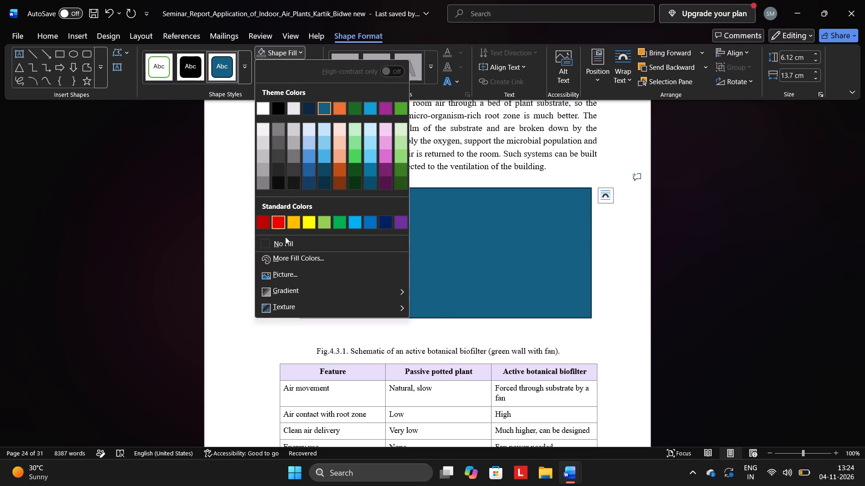
left_click_drag(285, 237, 286, 239)
left_click(286, 239)
Check the pages following Fig.4.3.1, through the references, for any remaining figures that need a frame.
scroll(465, 308, "down", 2)
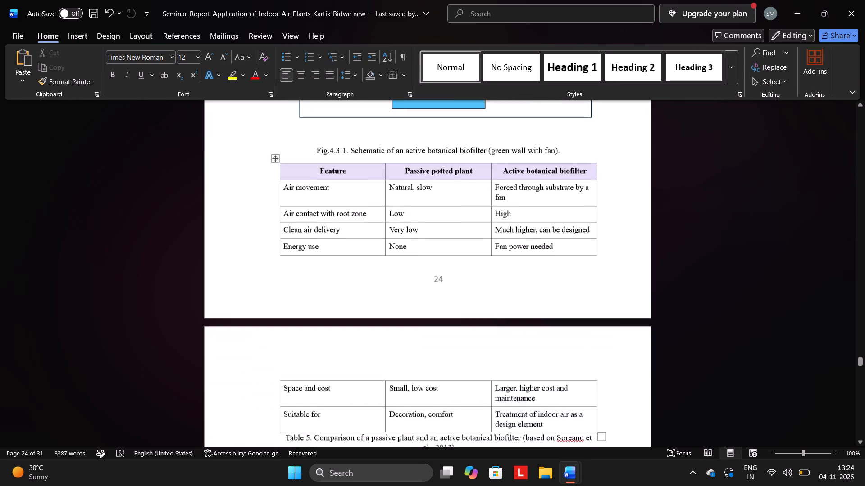
scroll(465, 308, "down", 9)
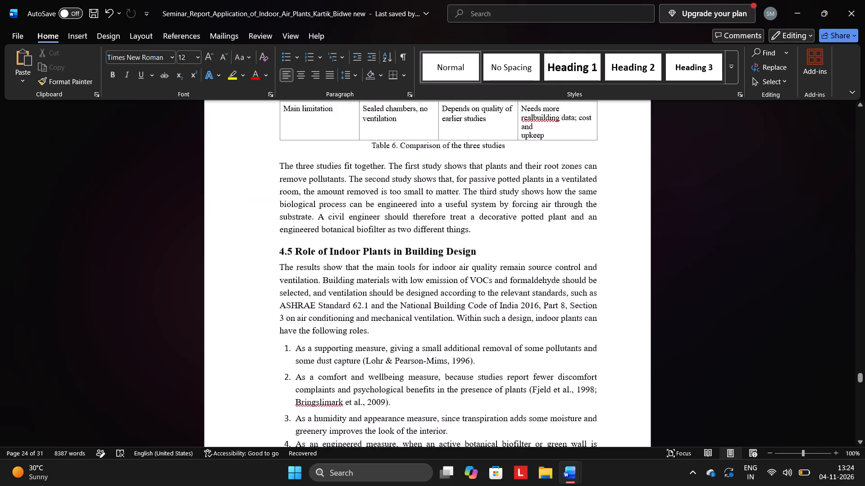
scroll(465, 308, "down", 11)
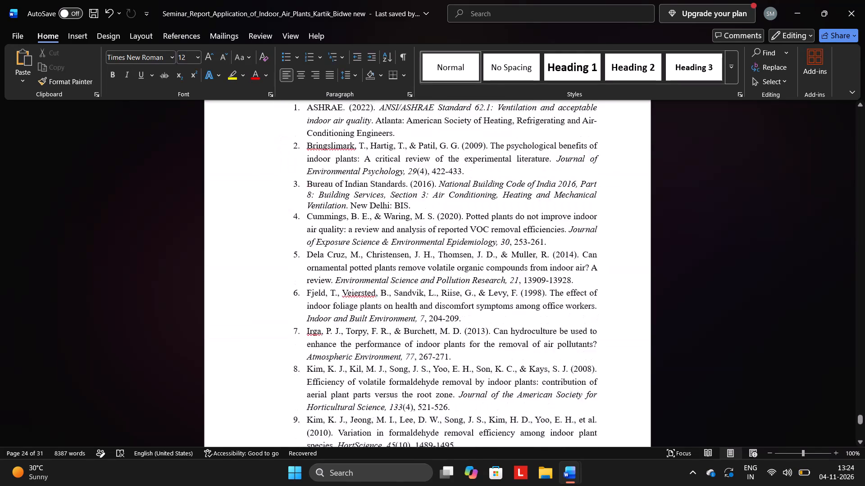
scroll(465, 308, "down", 18)
Review the report's front matter, from the title page through the certificate and acknowledgement to the table of contents.
scroll(465, 308, "up", 17)
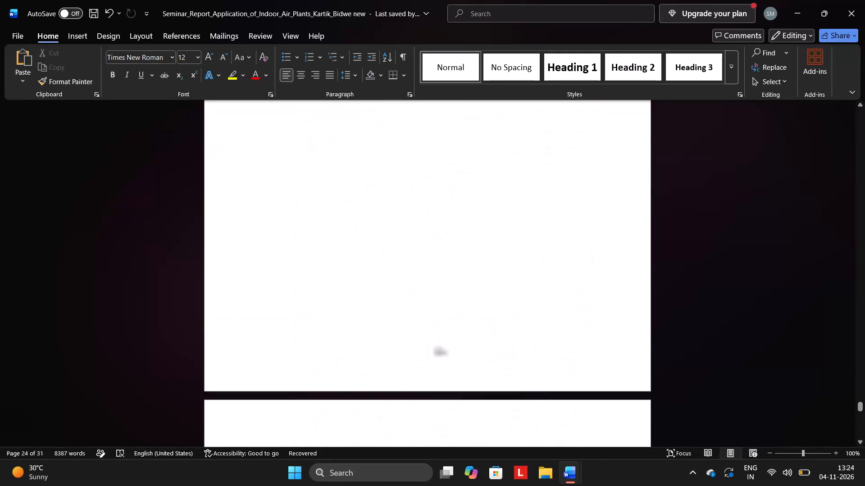
scroll(465, 308, "up", 11)
scroll(465, 308, "up", 12)
scroll(465, 308, "down", 1)
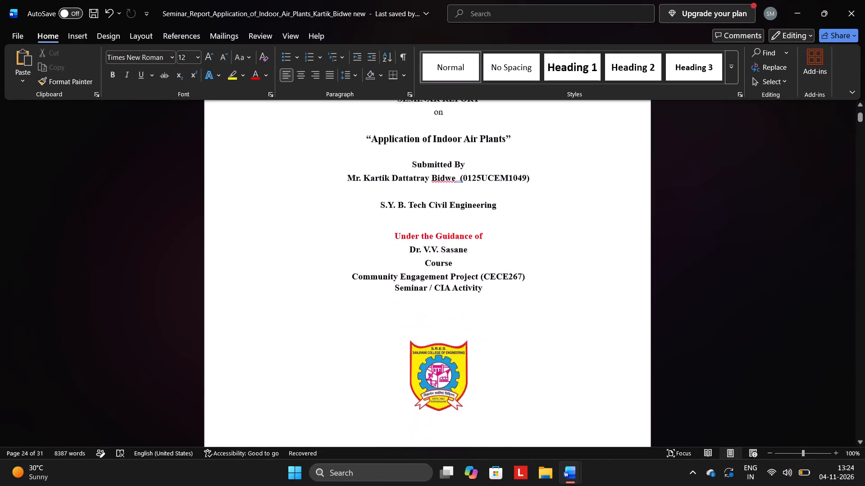
scroll(465, 308, "down", 5)
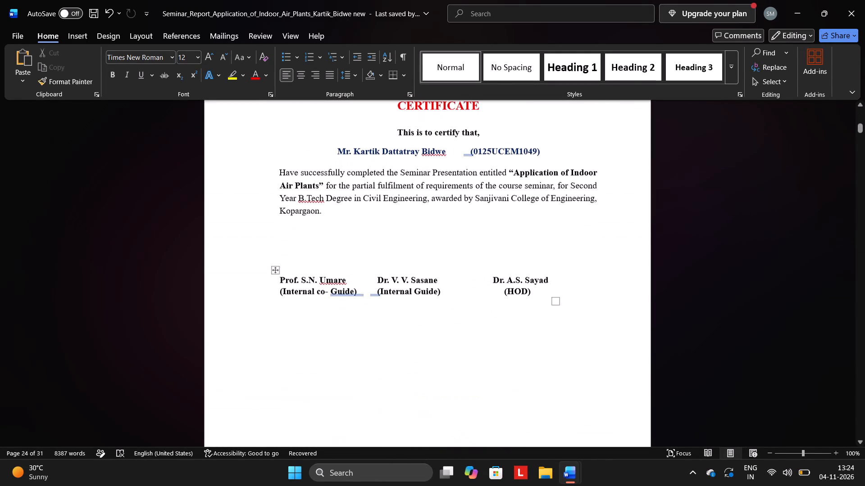
scroll(465, 308, "down", 4)
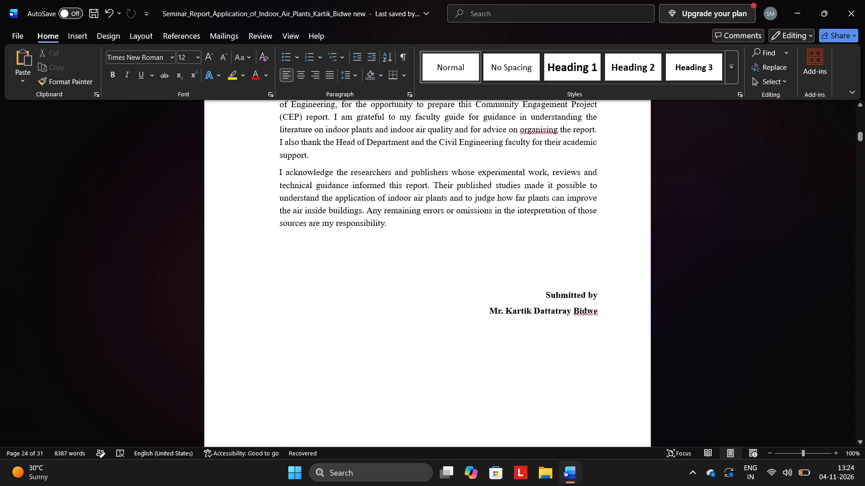
scroll(465, 308, "down", 8)
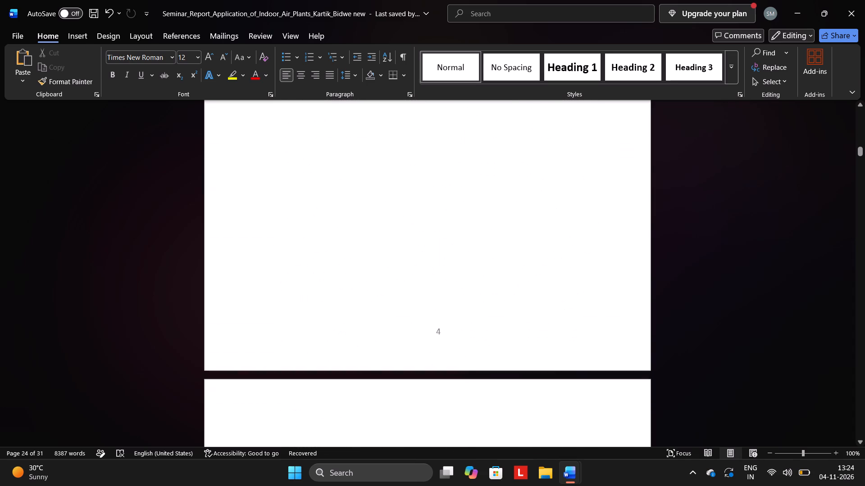
scroll(465, 308, "down", 4)
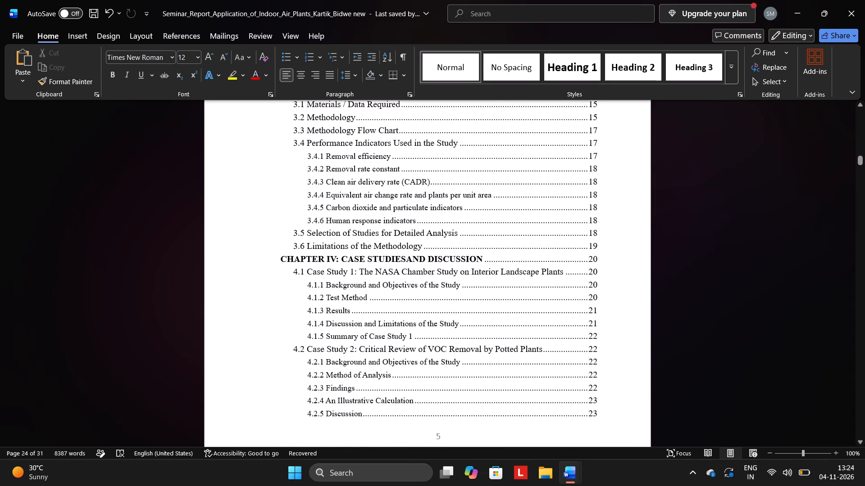
scroll(465, 308, "up", 4)
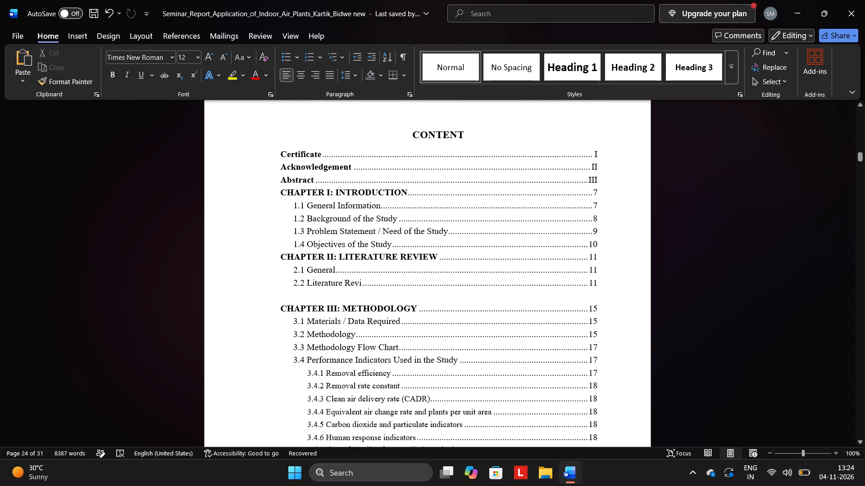
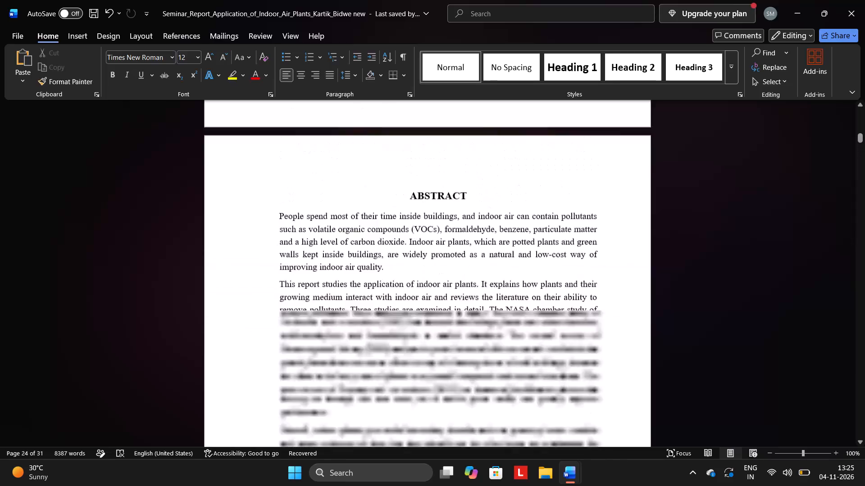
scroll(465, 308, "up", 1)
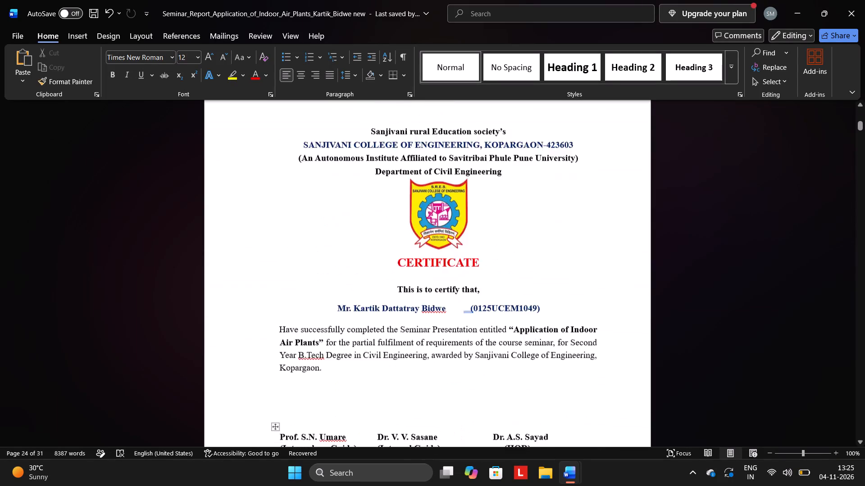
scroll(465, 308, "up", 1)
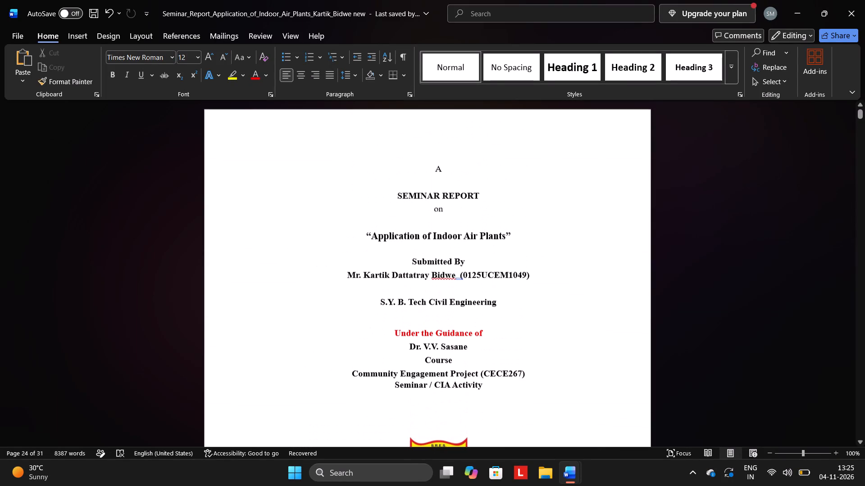
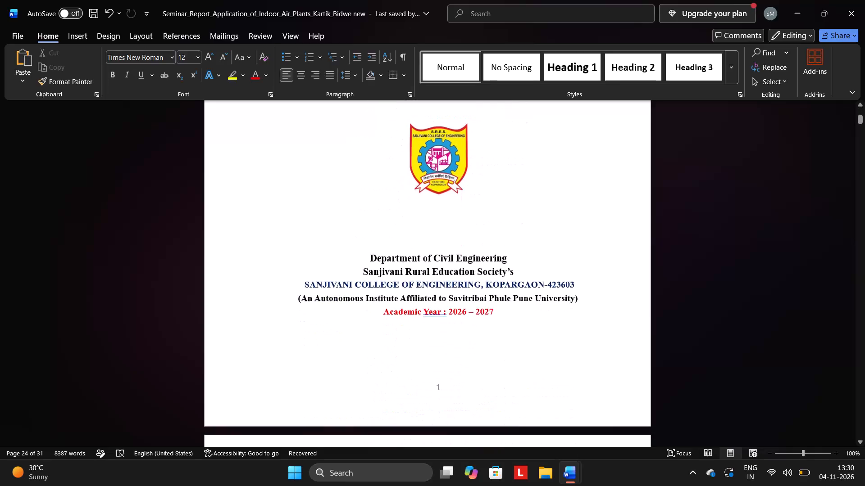
Replace the opening word "Have" with "has" in the certificate page's seminar completion statement.
scroll(465, 308, "down", 1)
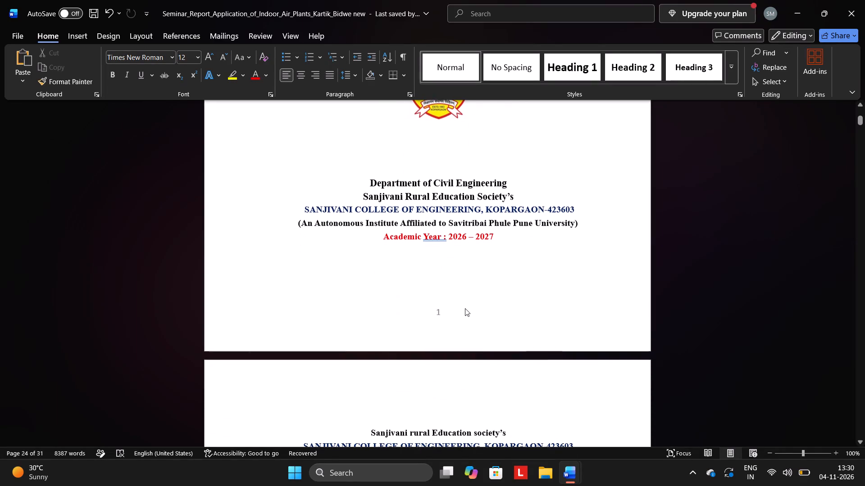
scroll(464, 291, "down", 3)
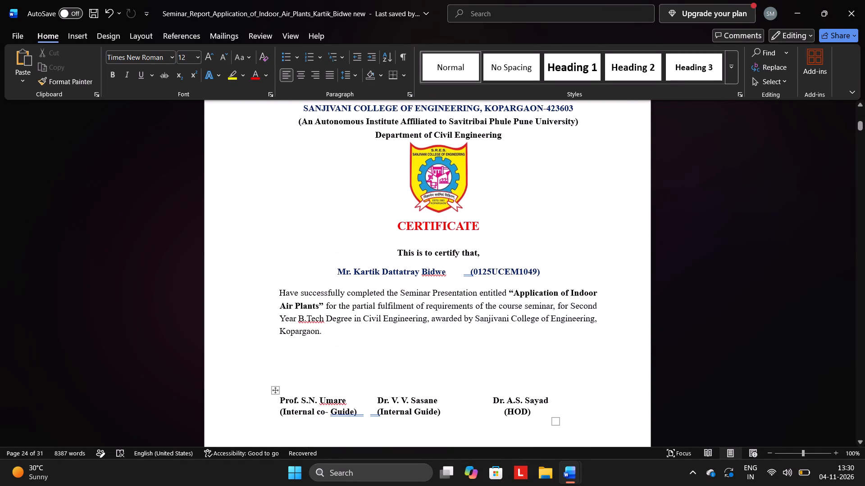
left_click(294, 291)
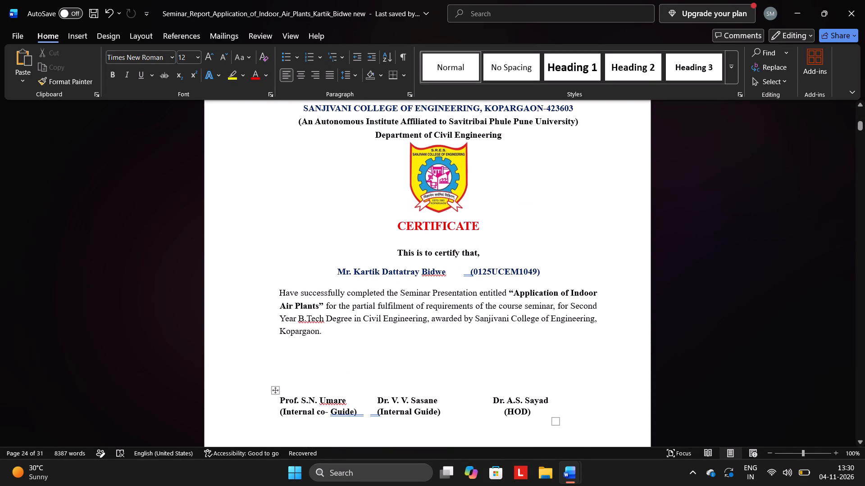
left_click(299, 292)
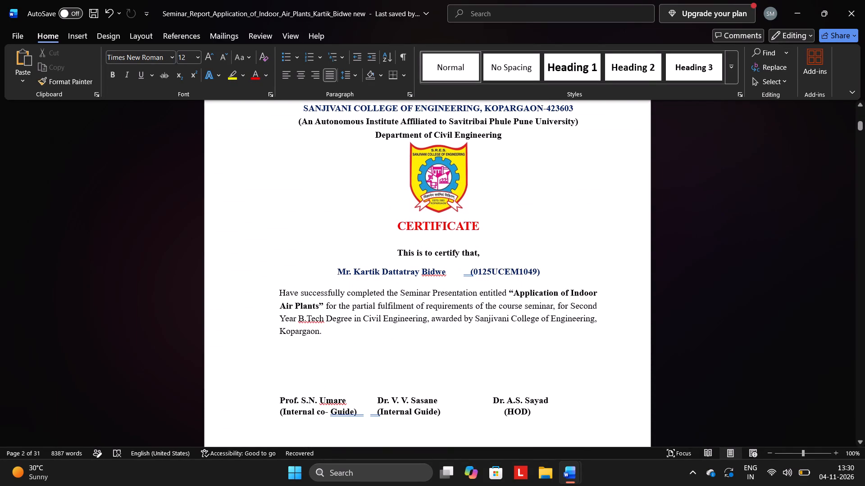
key("BackSpace")
key("BackSpace")
key("BackSpace")
key("BackSpace")
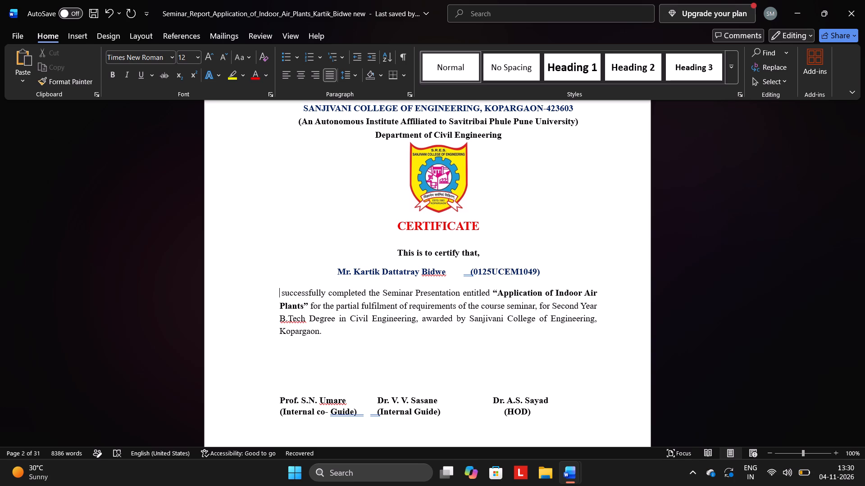
type("has")
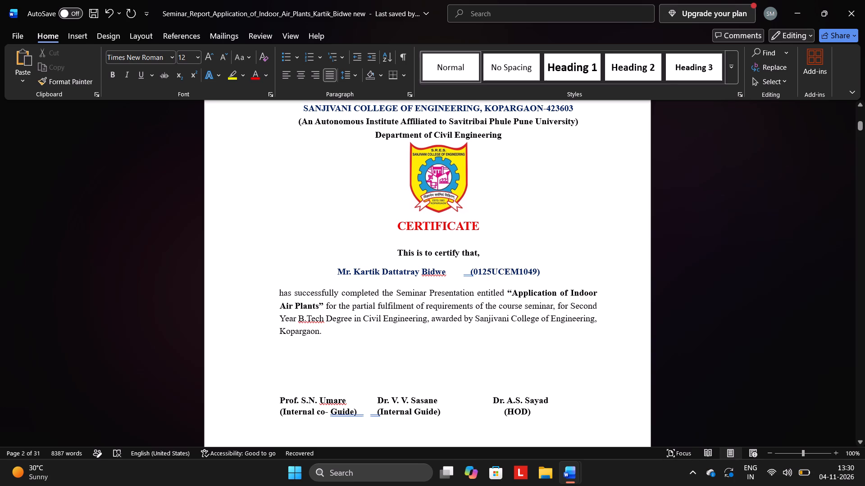
Insert a space between the internal co-guide's initials in the certificate's signature block.
scroll(467, 350, "down", 2)
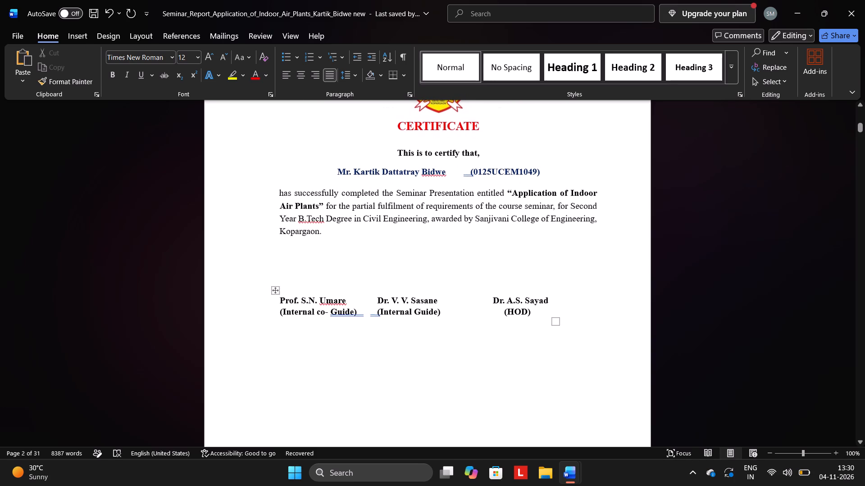
scroll(467, 350, "down", 2)
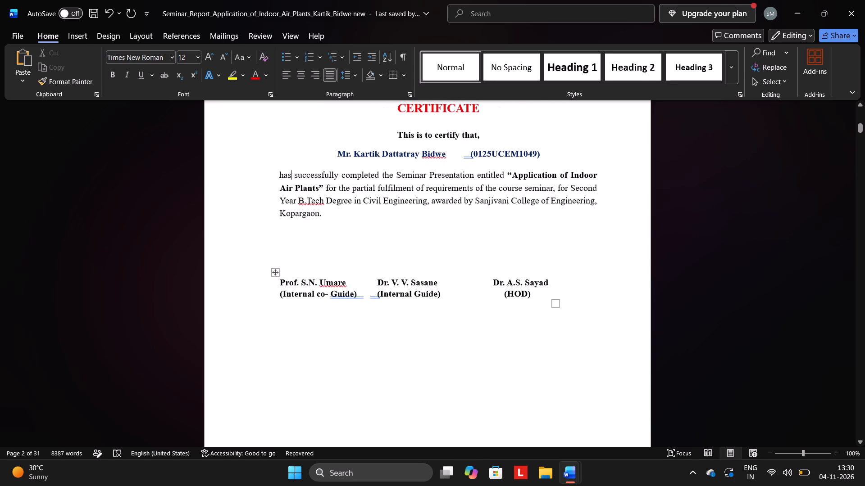
left_click(309, 286)
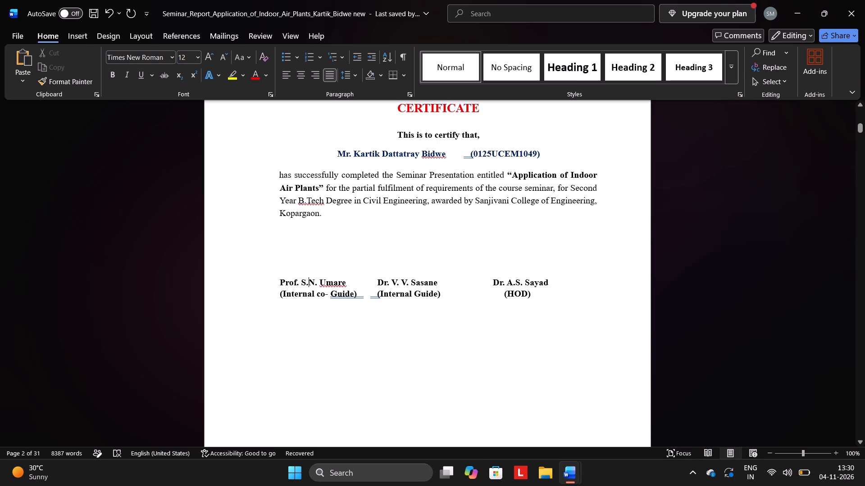
key("space")
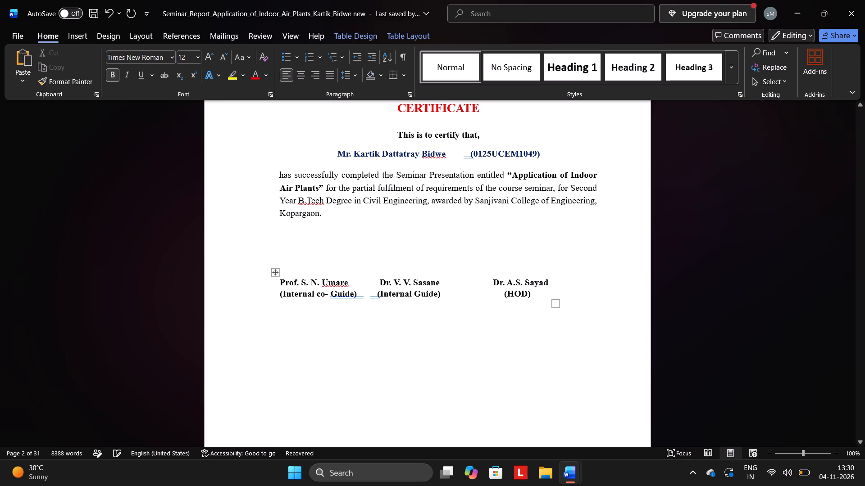
Review the acknowledgement, abstract and table of contents through to the first figure in Chapter I.
scroll(470, 318, "down", 3)
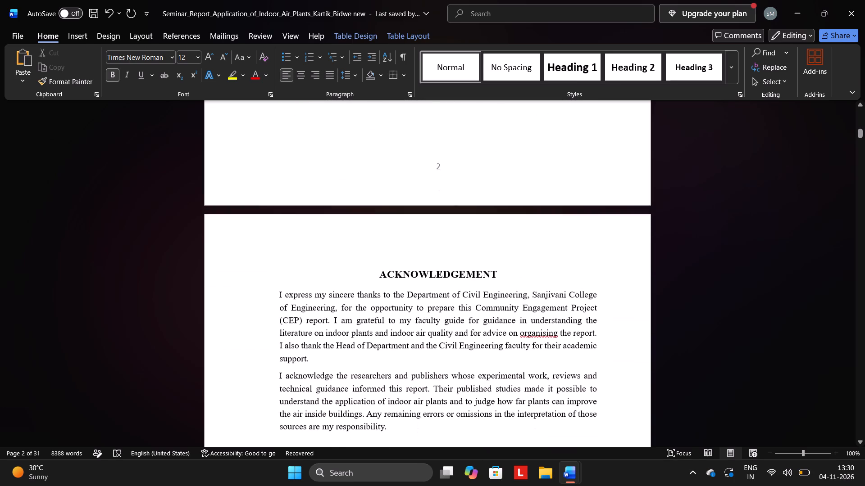
scroll(470, 318, "down", 1)
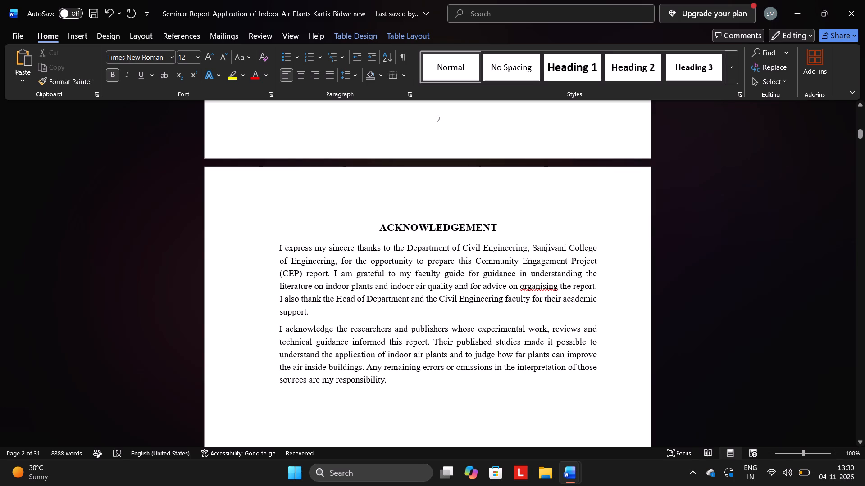
scroll(496, 272, "down", 1)
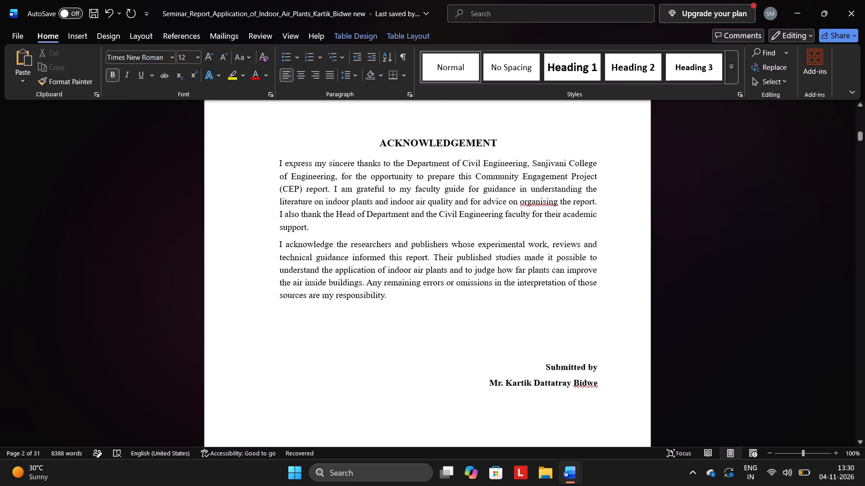
scroll(496, 272, "down", 5)
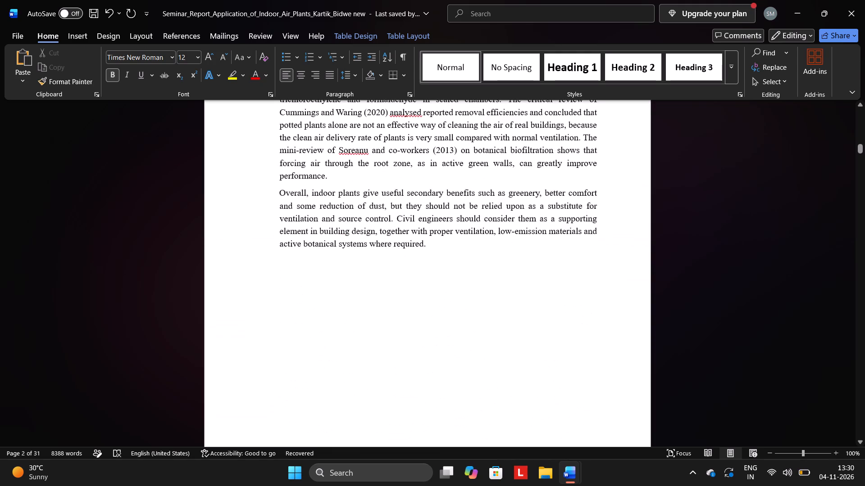
scroll(496, 272, "down", 4)
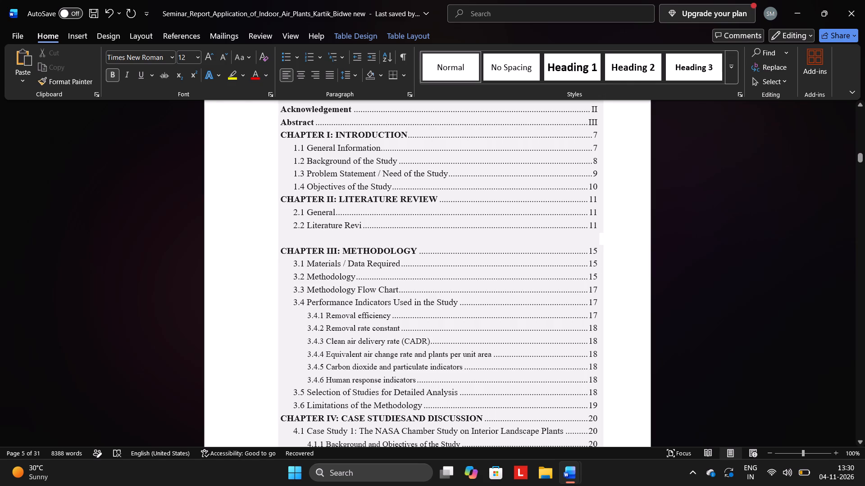
scroll(474, 281, "down", 5)
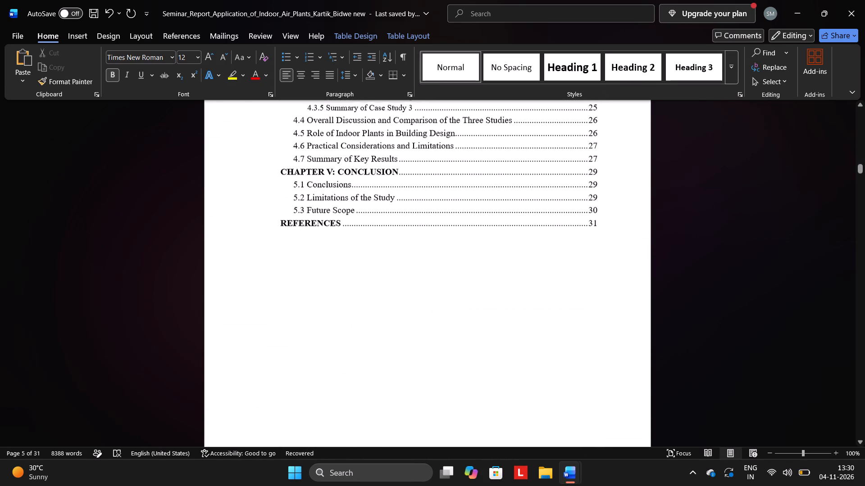
scroll(474, 281, "down", 9)
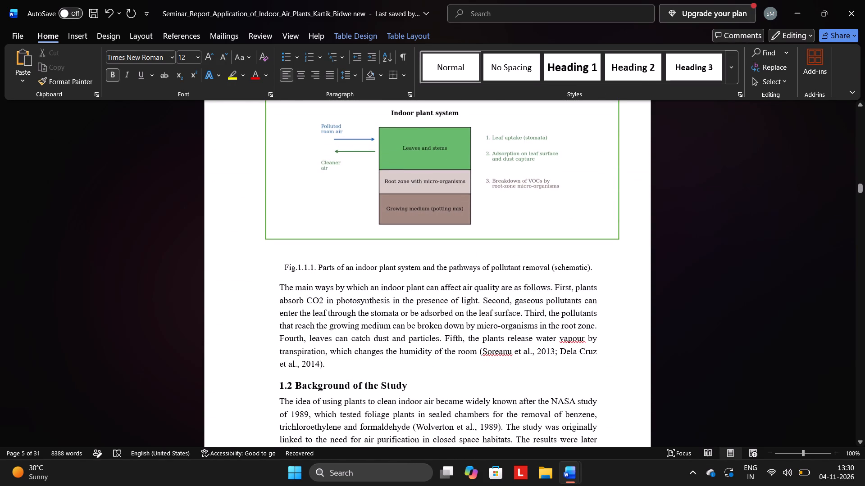
Renumber the indoor plant system figure's caption as "Fig.1.1", followed by a space instead of a full stop.
left_click(317, 268)
key("BackSpace")
key("BackSpace")
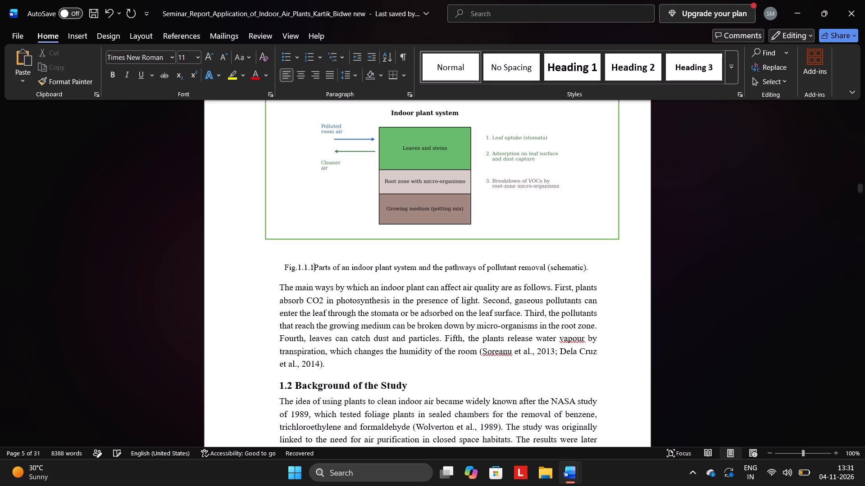
key("BackSpace")
key("BackSpace")
key("space")
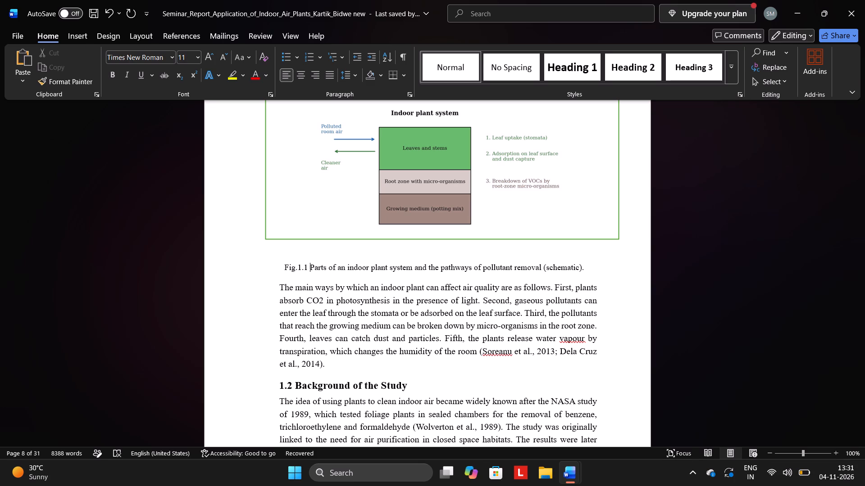
Format the 2 in CO2 as a subscript in the paragraph below the indoor plant system figure.
scroll(389, 365, "down", 1)
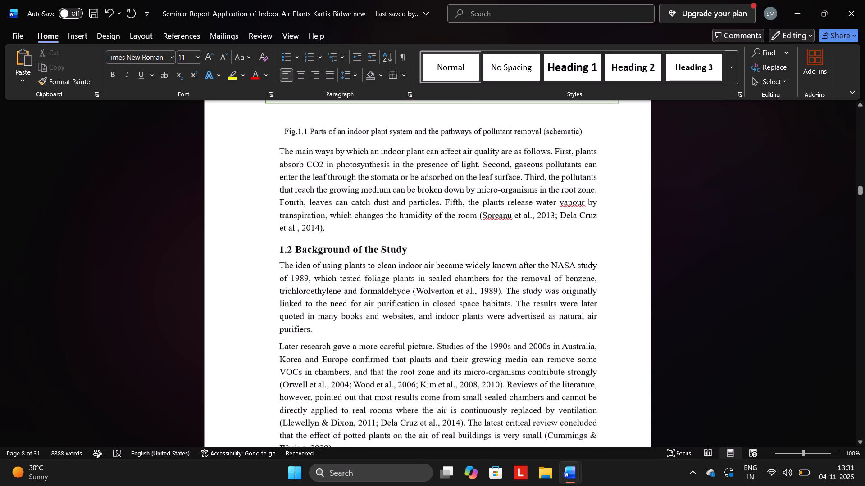
scroll(389, 365, "down", 2)
scroll(351, 222, "up", 1)
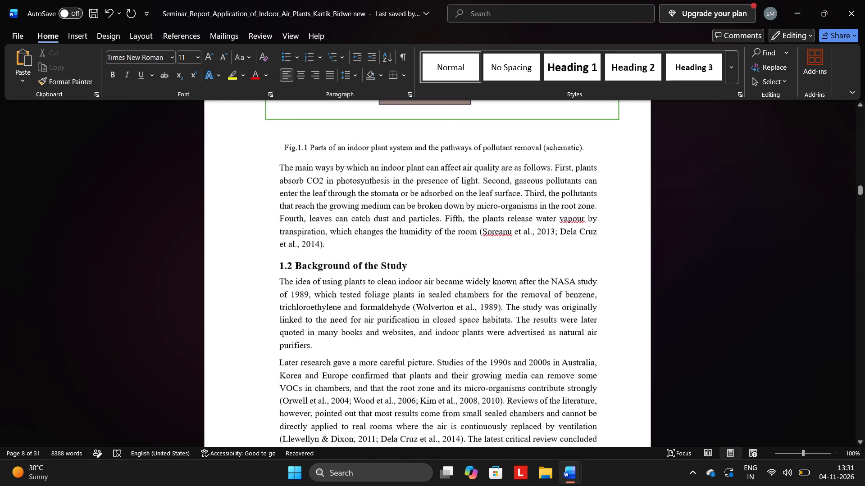
scroll(351, 222, "up", 1)
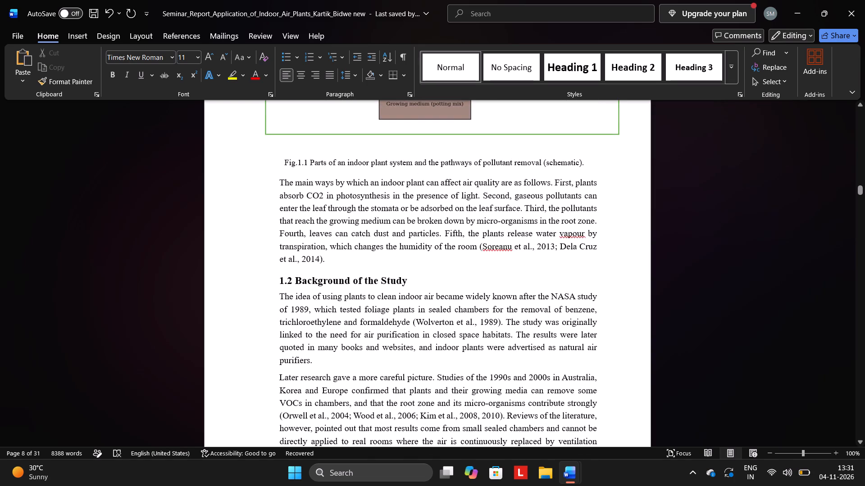
left_click_drag(323, 197, 321, 197)
left_click_drag(321, 197, 317, 197)
scroll(317, 197, "left", 2)
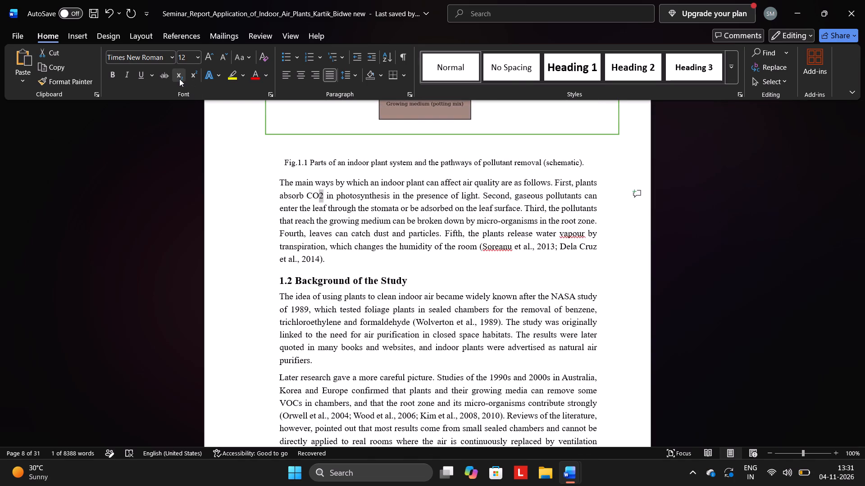
left_click(179, 79)
left_click(487, 278)
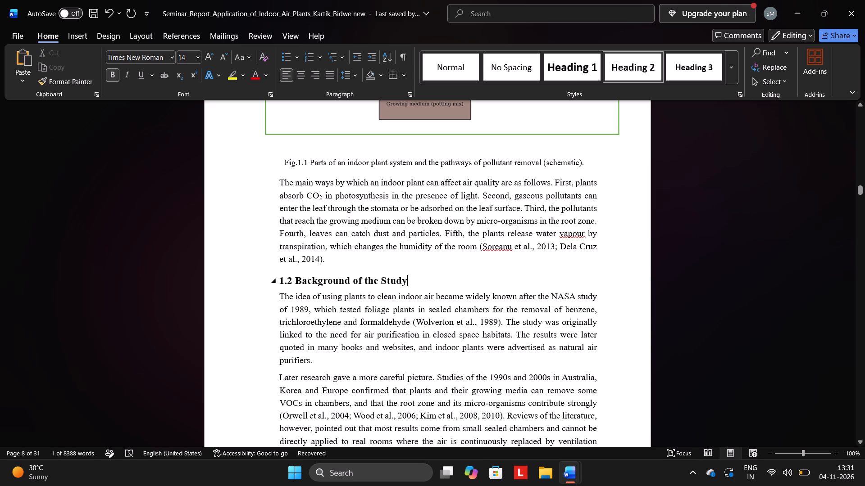
Review the rest of section 1.2, the indoor plants comparison table, and sections 1.3 and 1.4.
scroll(487, 278, "down", 4)
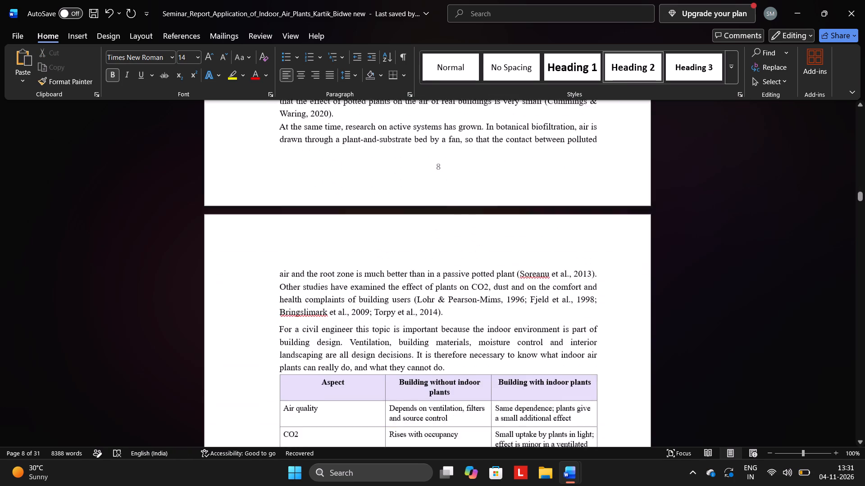
scroll(487, 278, "down", 3)
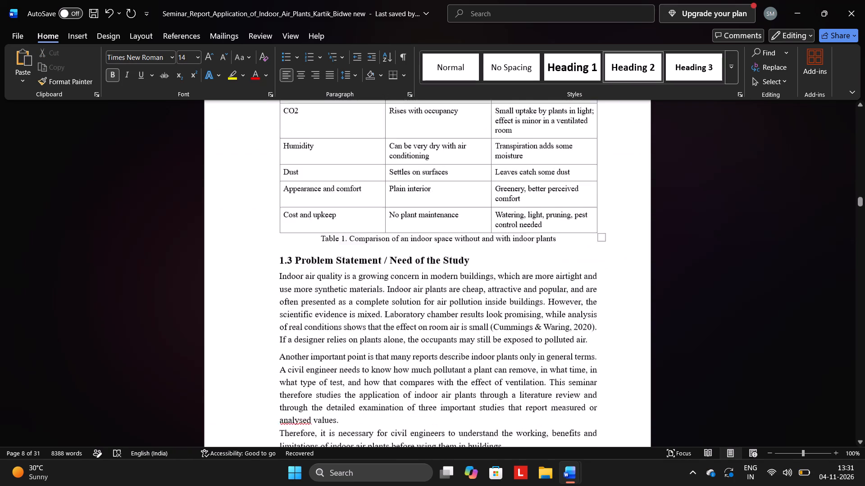
scroll(487, 278, "down", 1)
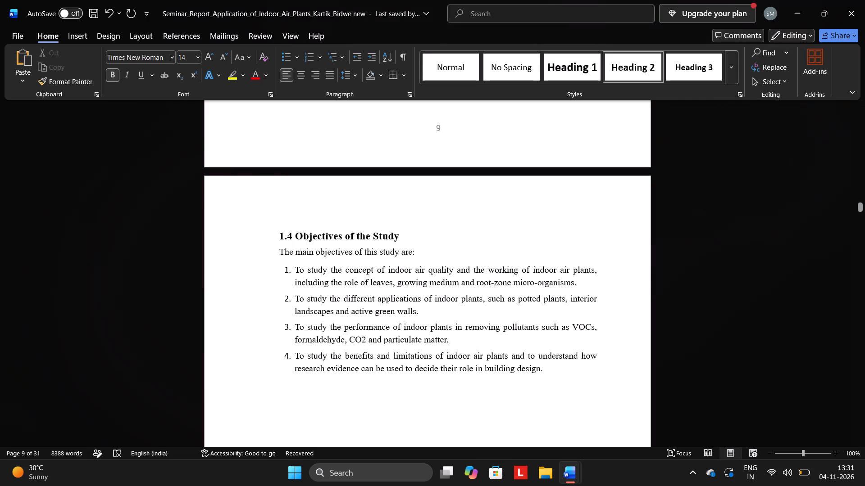
scroll(487, 278, "down", 1)
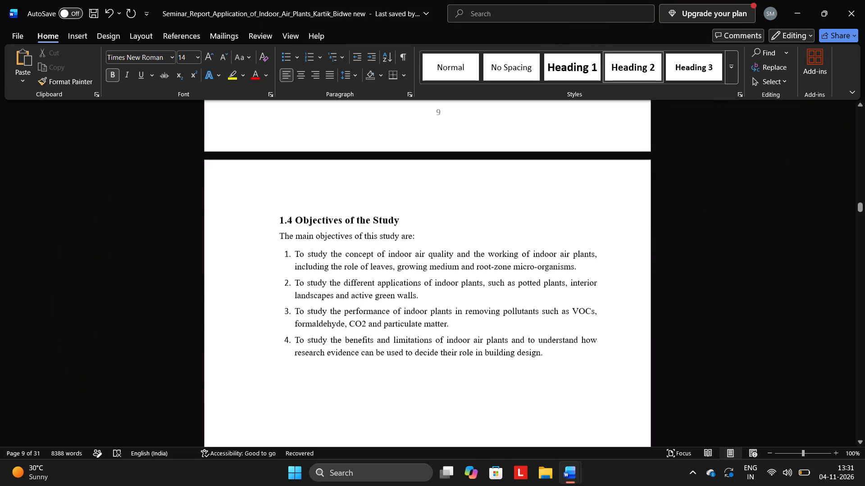
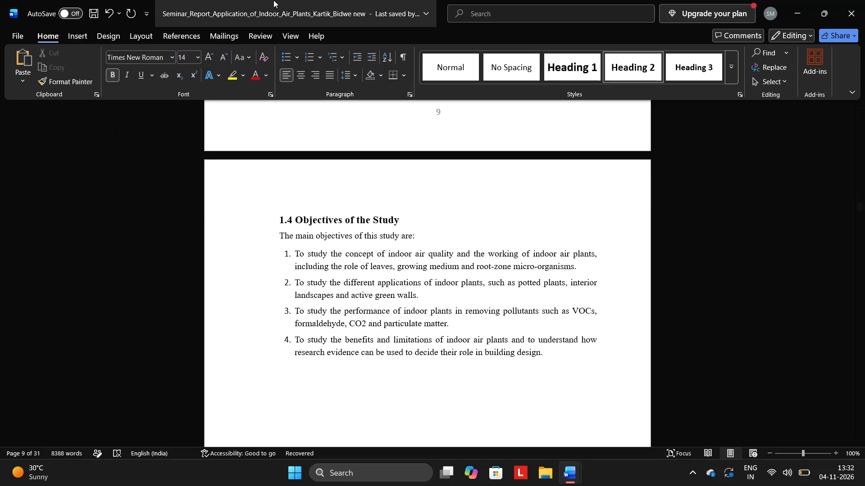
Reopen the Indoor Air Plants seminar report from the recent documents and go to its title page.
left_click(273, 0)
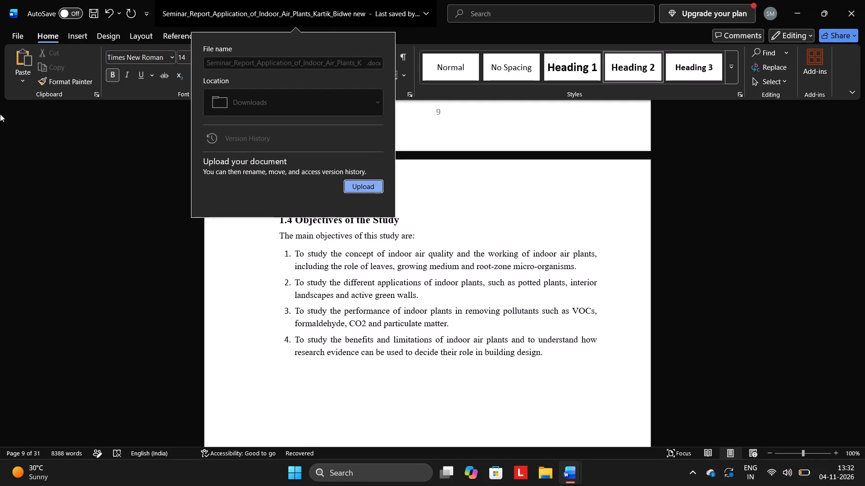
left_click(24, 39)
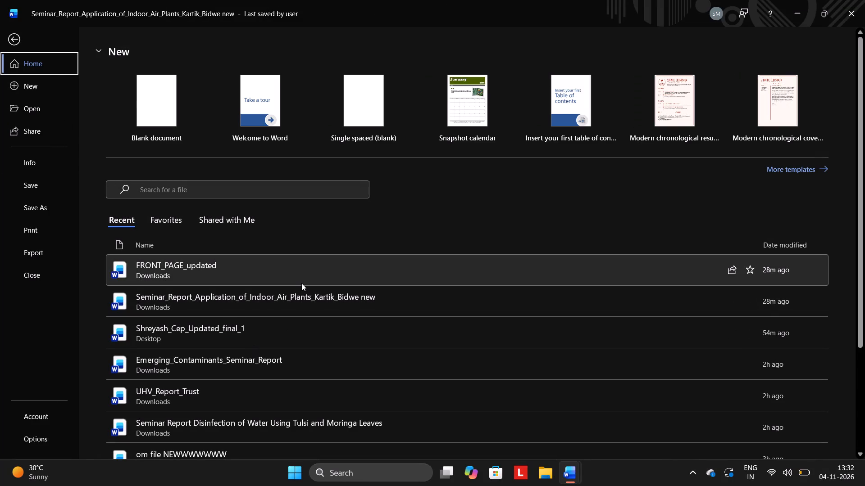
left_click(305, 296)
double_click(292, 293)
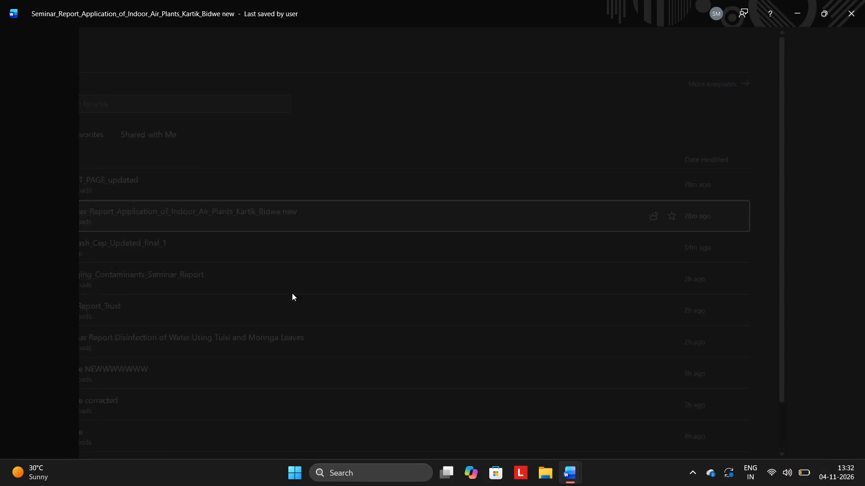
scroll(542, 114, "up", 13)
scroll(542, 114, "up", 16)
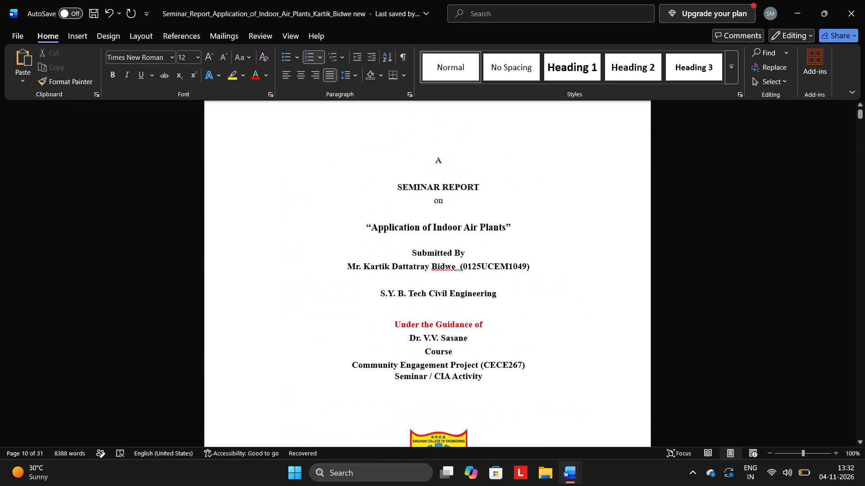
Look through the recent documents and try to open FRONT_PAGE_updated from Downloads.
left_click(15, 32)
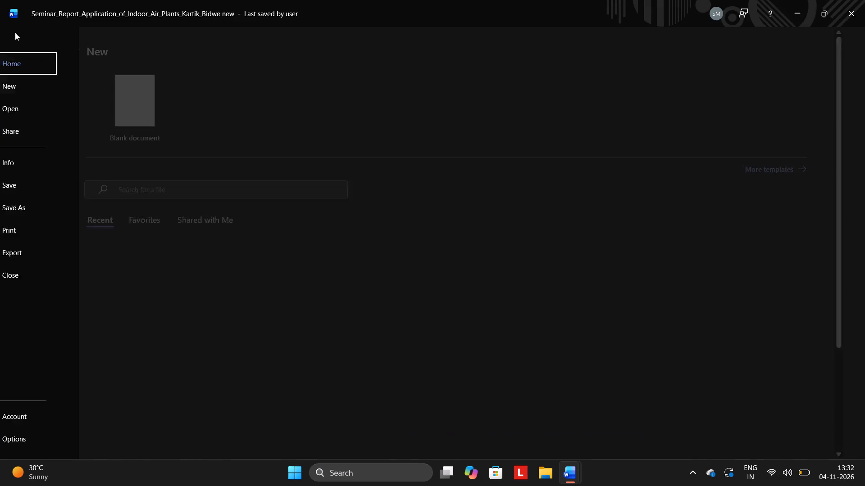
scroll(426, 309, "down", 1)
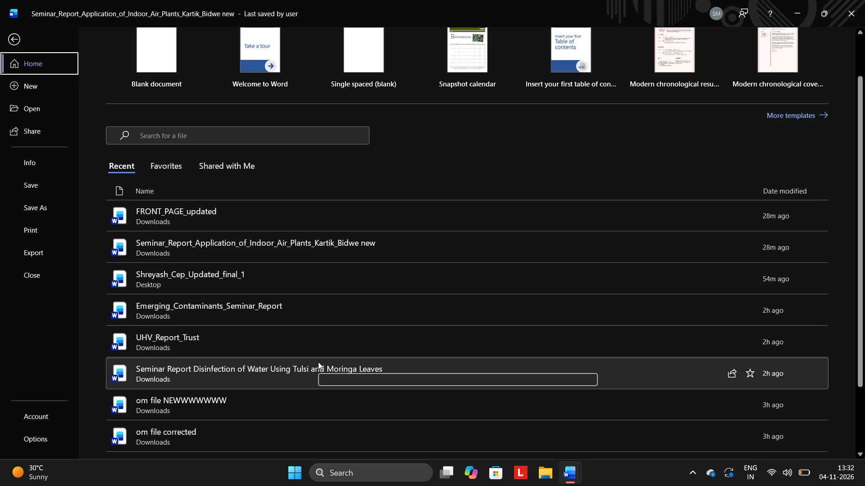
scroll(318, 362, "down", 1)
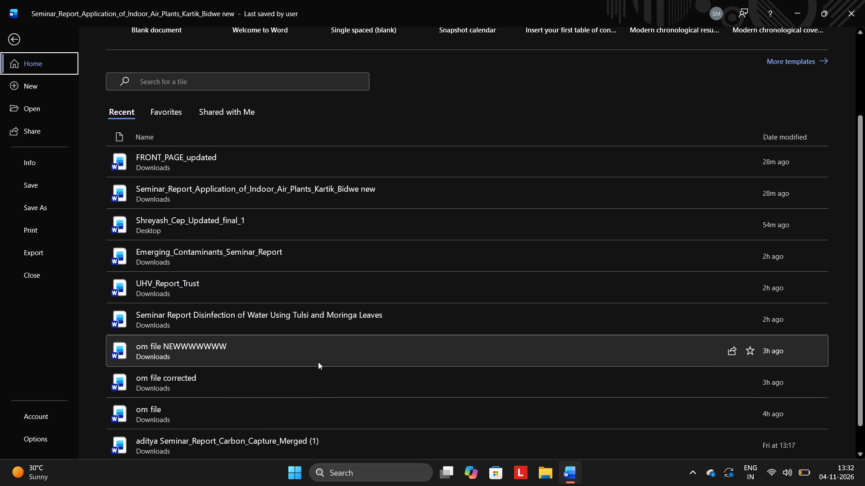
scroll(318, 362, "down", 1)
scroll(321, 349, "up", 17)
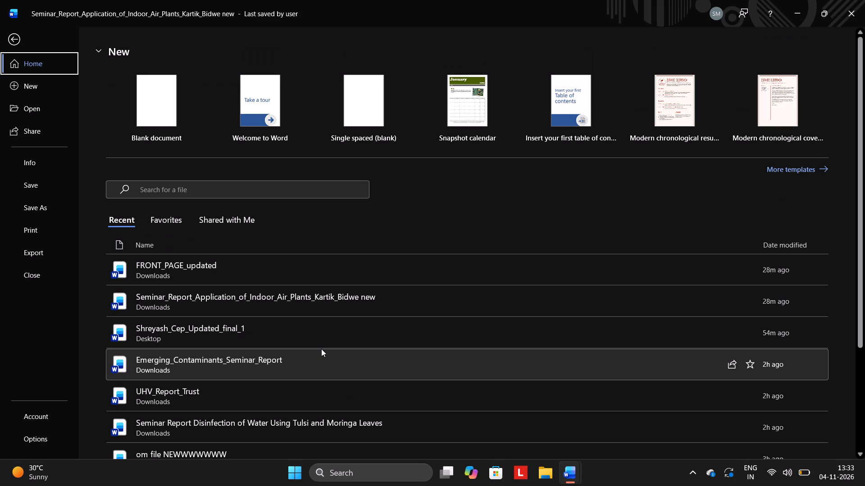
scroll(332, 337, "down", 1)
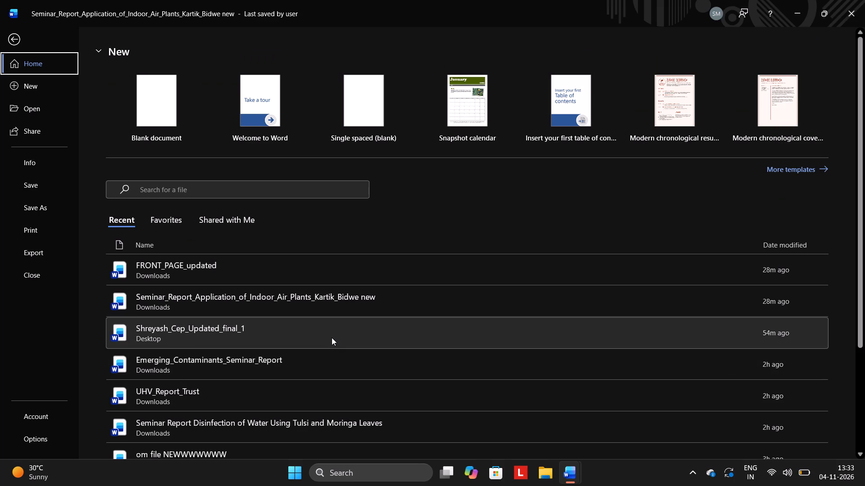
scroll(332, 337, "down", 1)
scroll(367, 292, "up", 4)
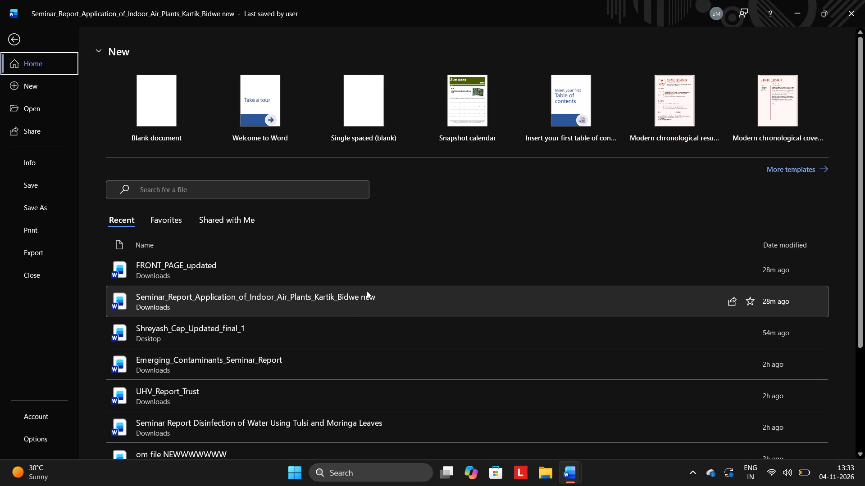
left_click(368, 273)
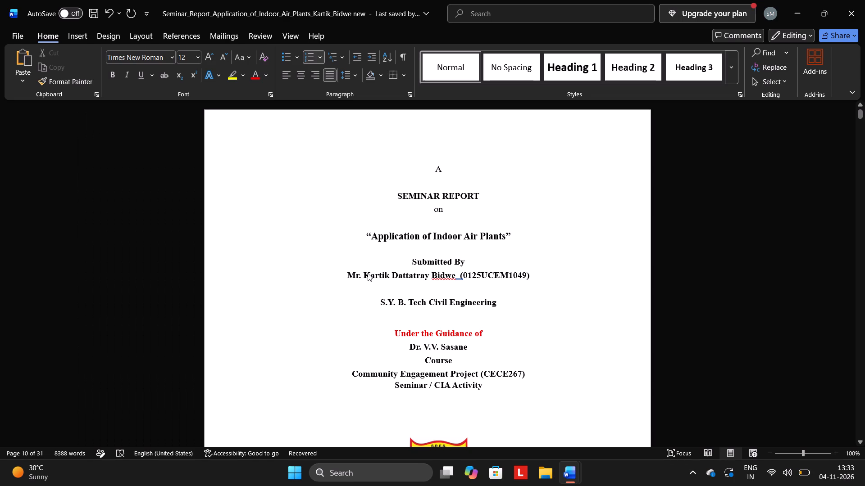
Skim the report from the title page and certificate to the literature review, and return to the title page.
scroll(368, 273, "down", 10)
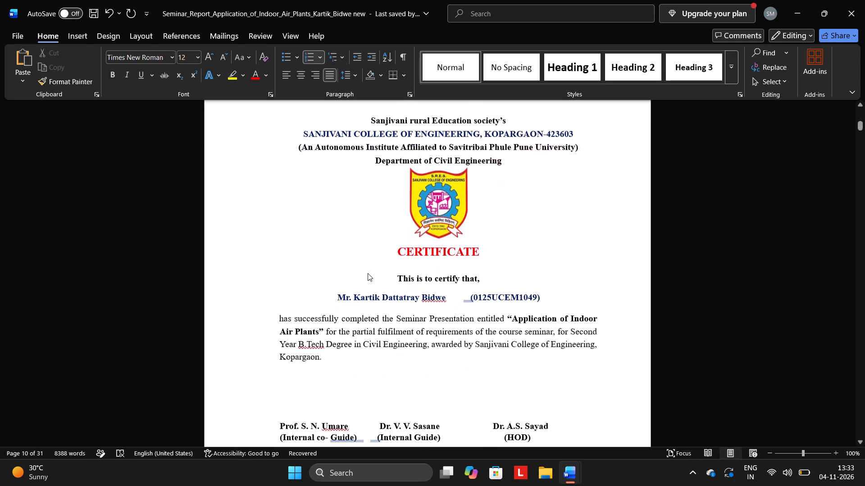
scroll(368, 273, "down", 12)
scroll(368, 273, "up", 1)
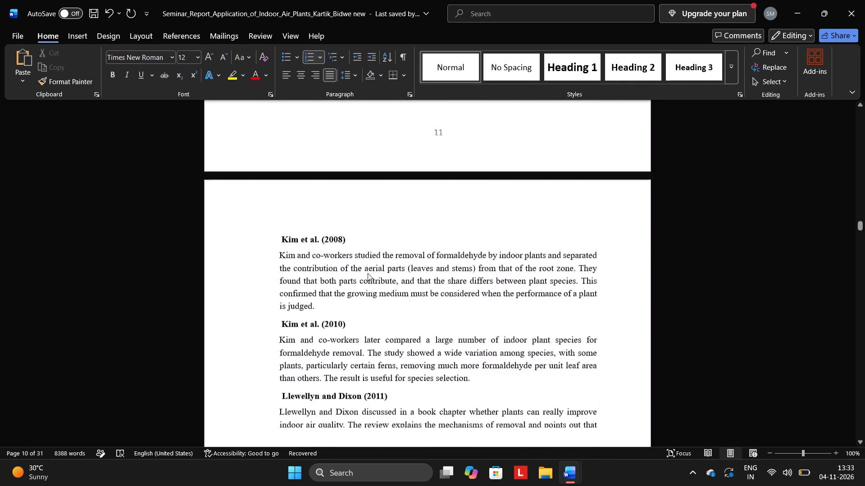
scroll(368, 273, "up", 8)
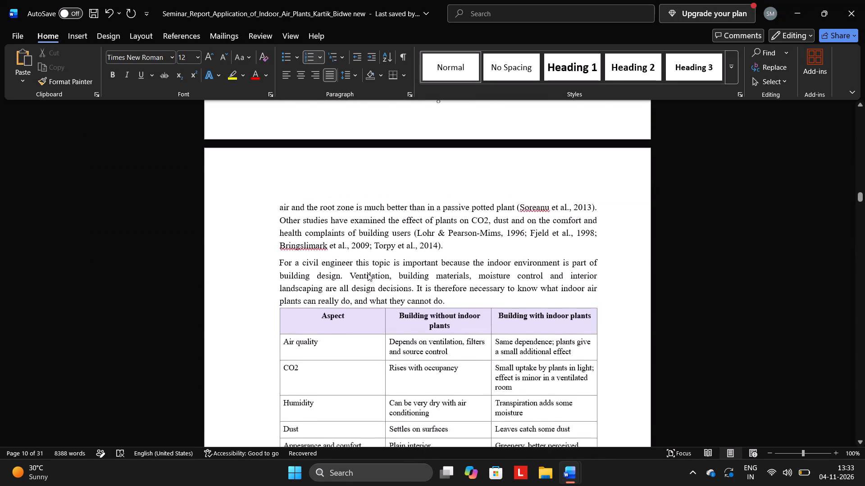
scroll(368, 273, "up", 3)
scroll(368, 273, "right", 1)
scroll(368, 273, "up", 2)
scroll(368, 273, "right", 1)
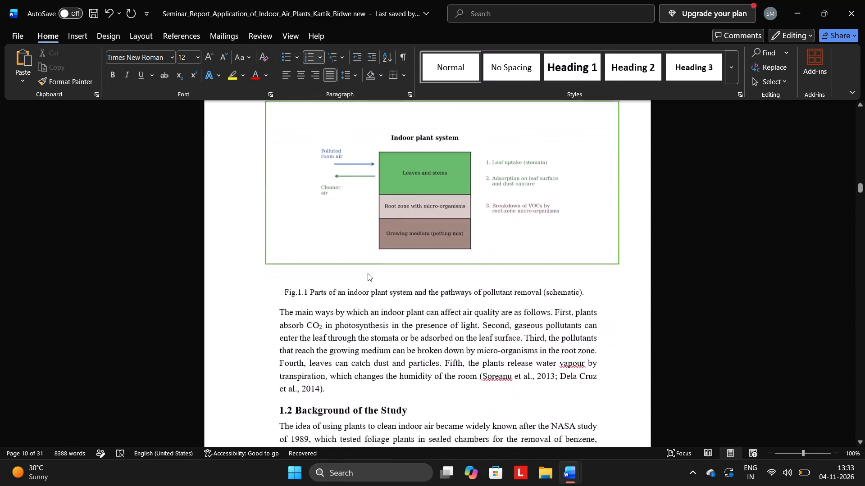
scroll(368, 273, "right", 1)
scroll(368, 273, "up", 9)
scroll(368, 273, "right", 6)
scroll(368, 273, "up", 2)
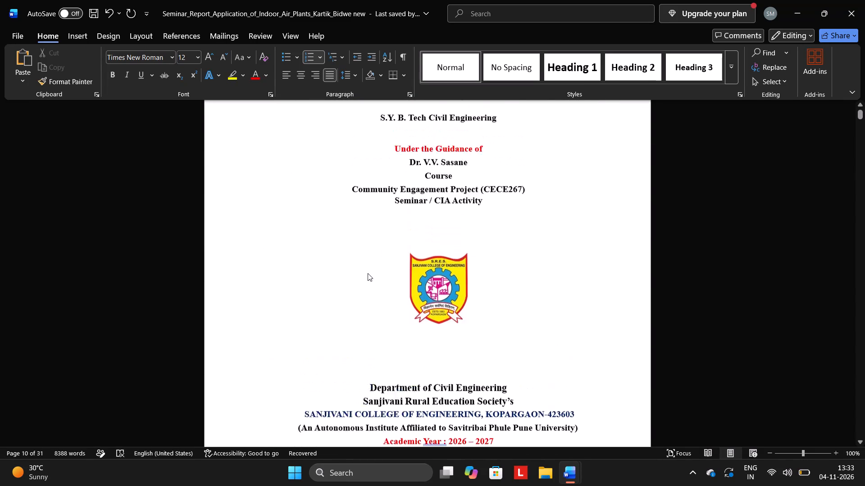
scroll(368, 273, "up", 16)
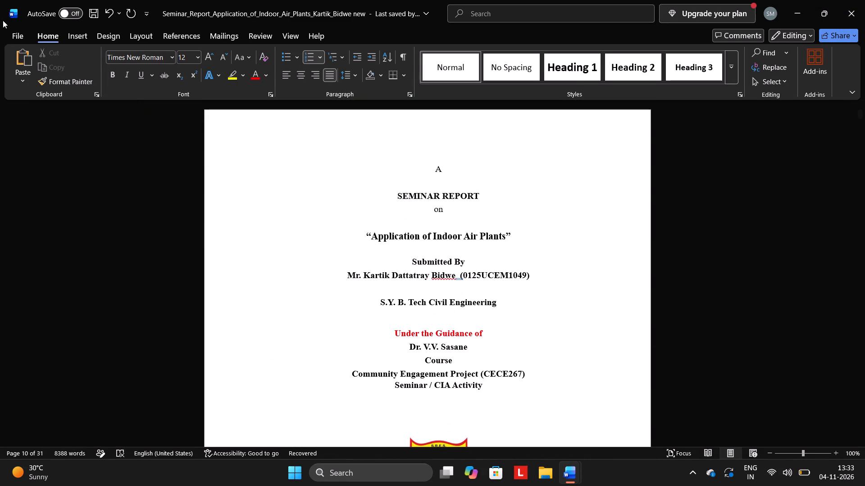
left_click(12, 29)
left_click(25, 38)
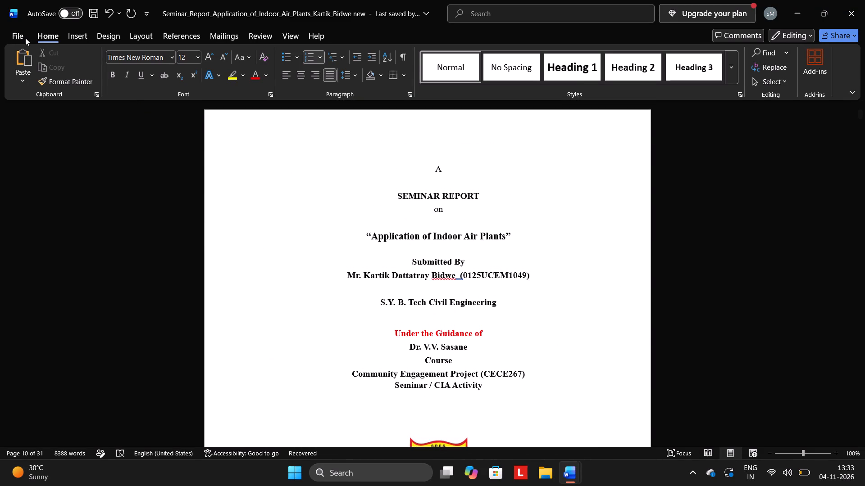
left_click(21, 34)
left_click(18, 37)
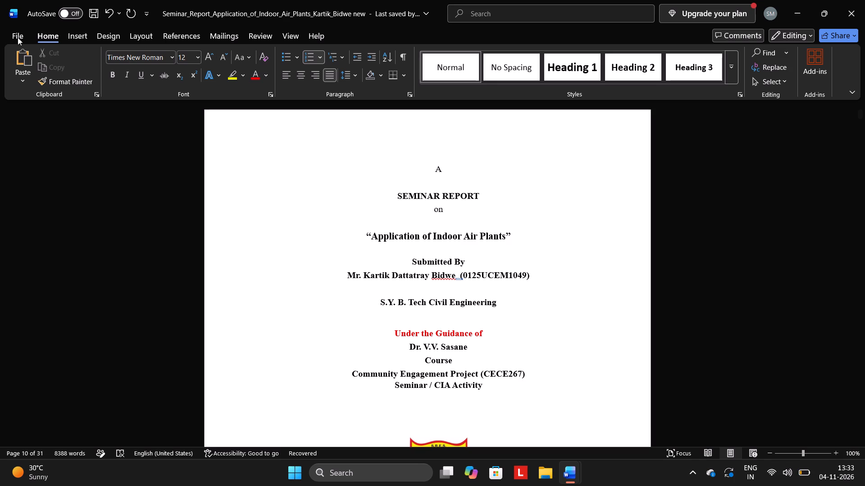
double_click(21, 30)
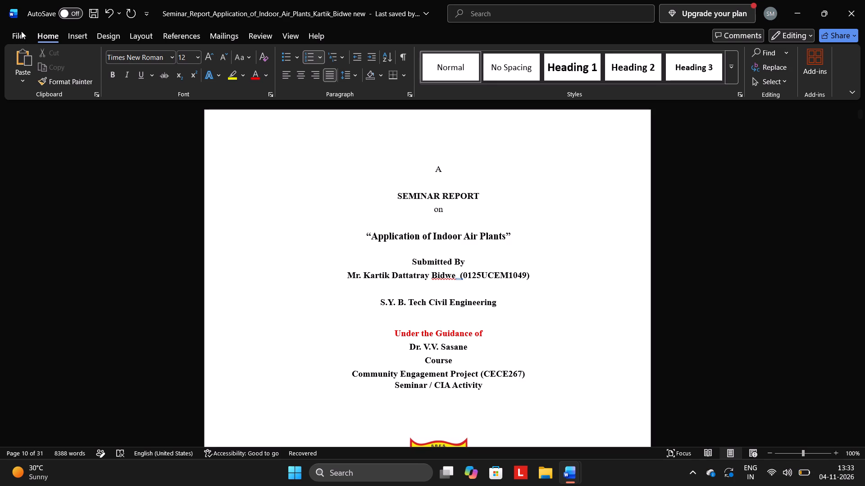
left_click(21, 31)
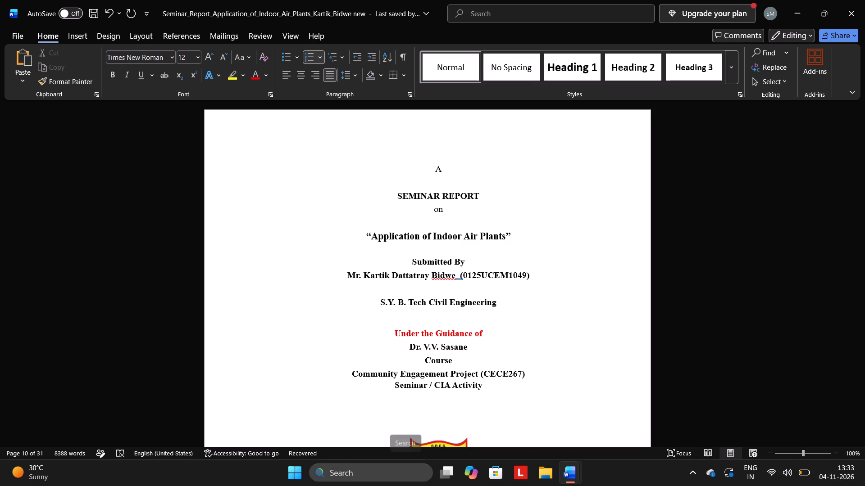
Leave the report open and launch Google Chrome from the desktop with a new tab.
left_click(486, 485)
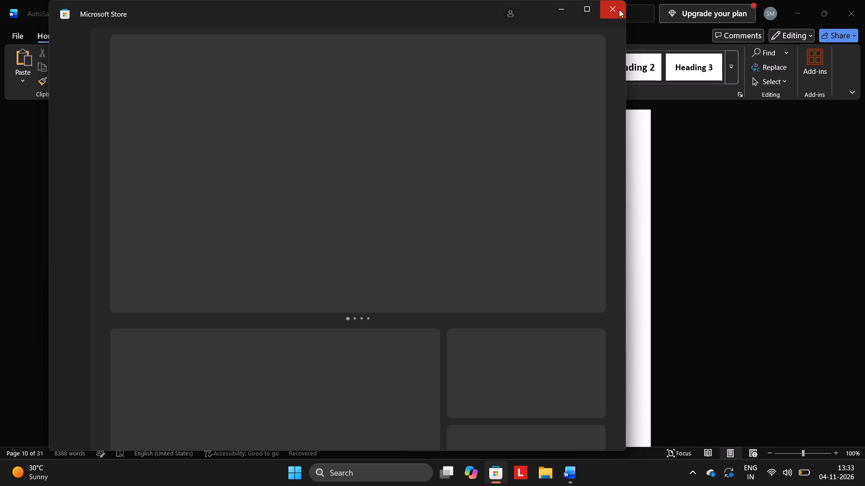
left_click(619, 7)
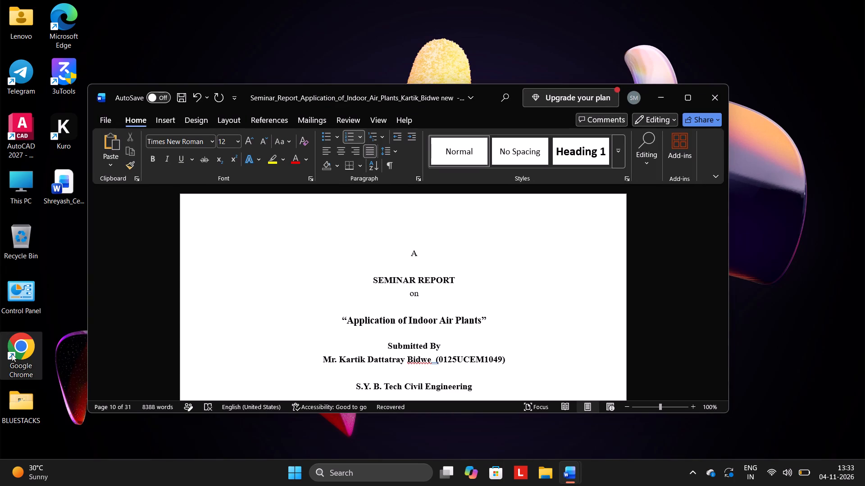
double_click(16, 360)
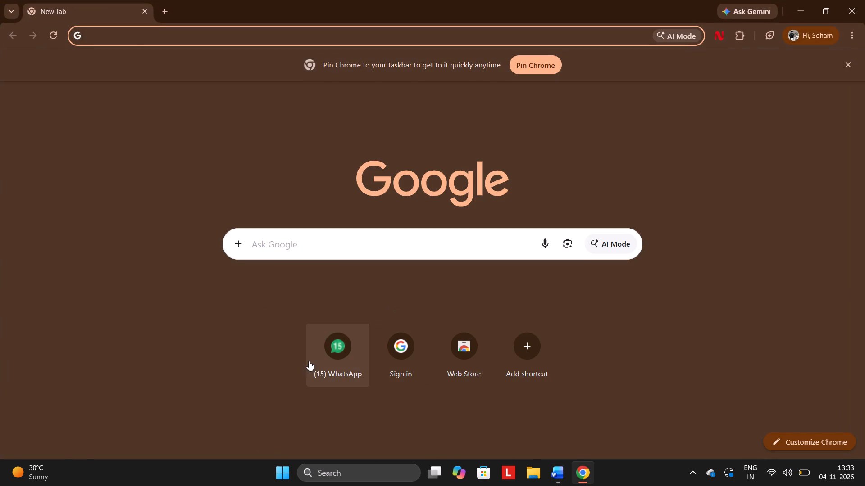
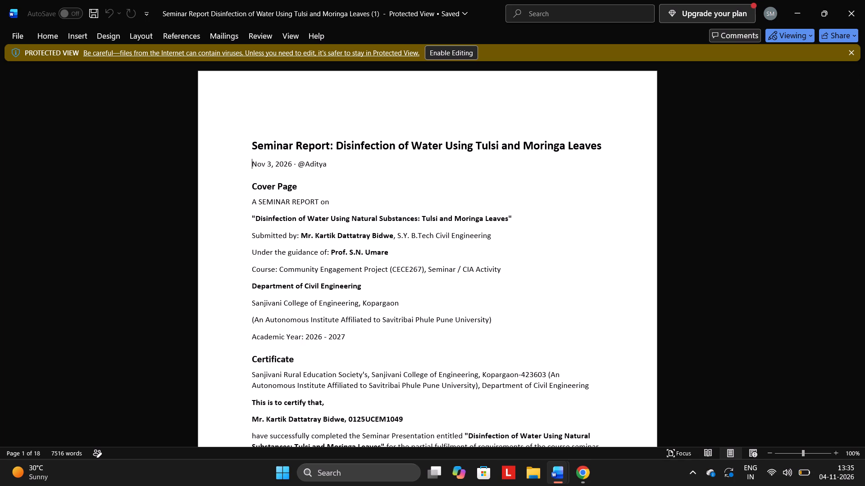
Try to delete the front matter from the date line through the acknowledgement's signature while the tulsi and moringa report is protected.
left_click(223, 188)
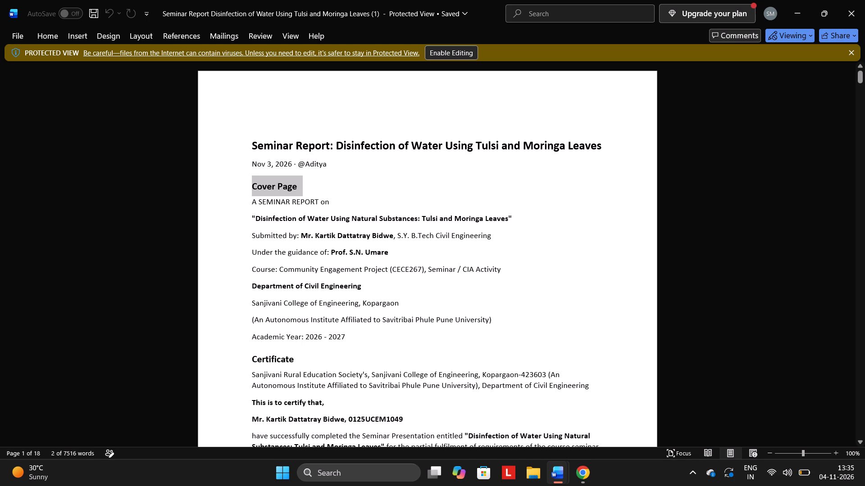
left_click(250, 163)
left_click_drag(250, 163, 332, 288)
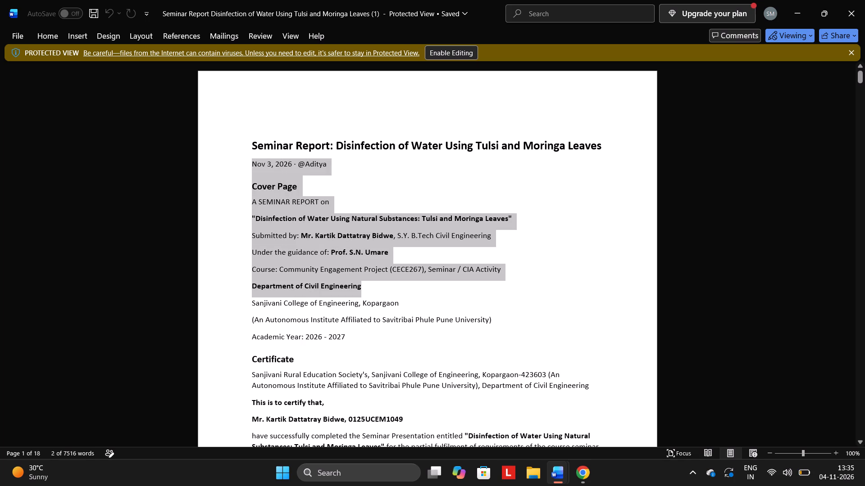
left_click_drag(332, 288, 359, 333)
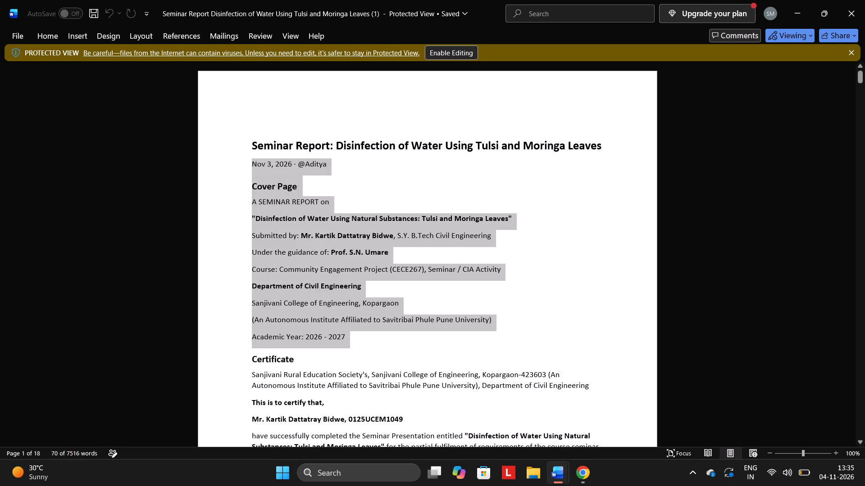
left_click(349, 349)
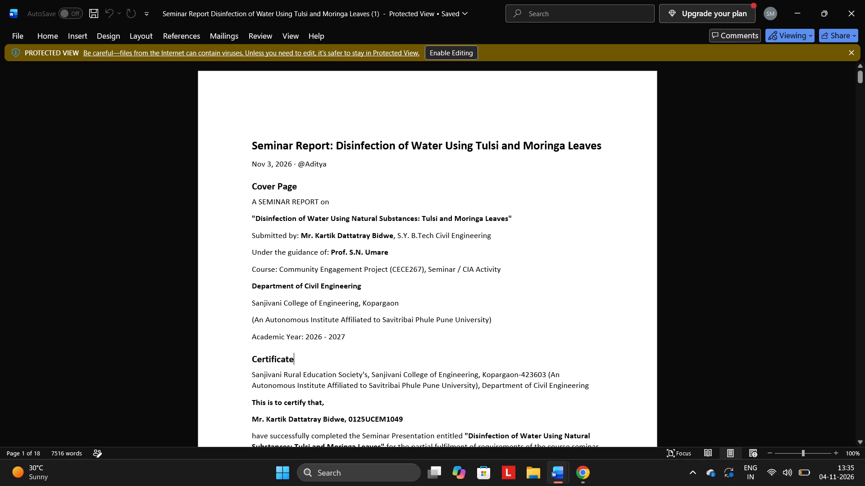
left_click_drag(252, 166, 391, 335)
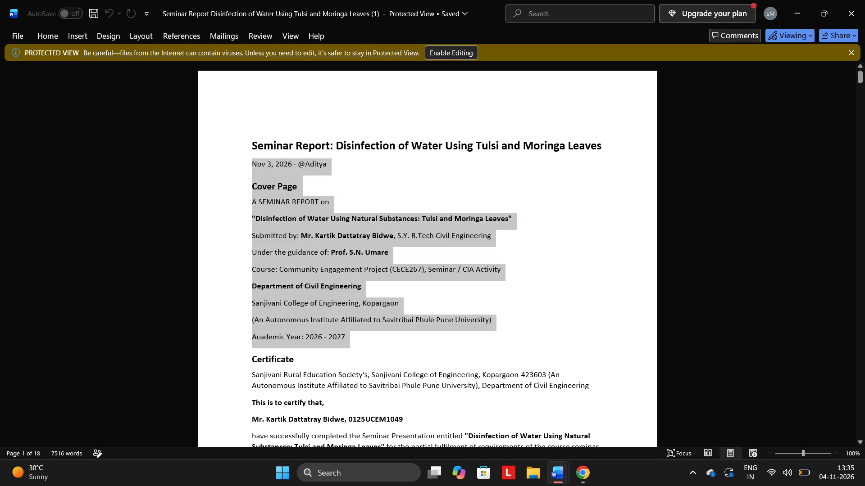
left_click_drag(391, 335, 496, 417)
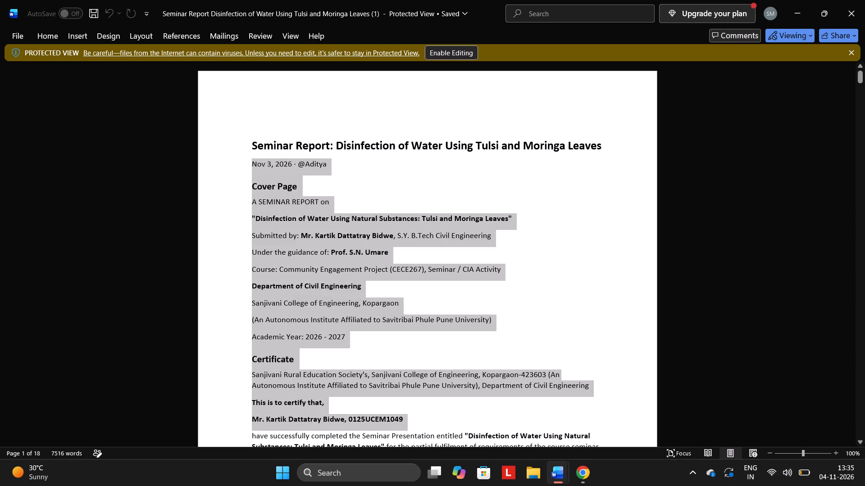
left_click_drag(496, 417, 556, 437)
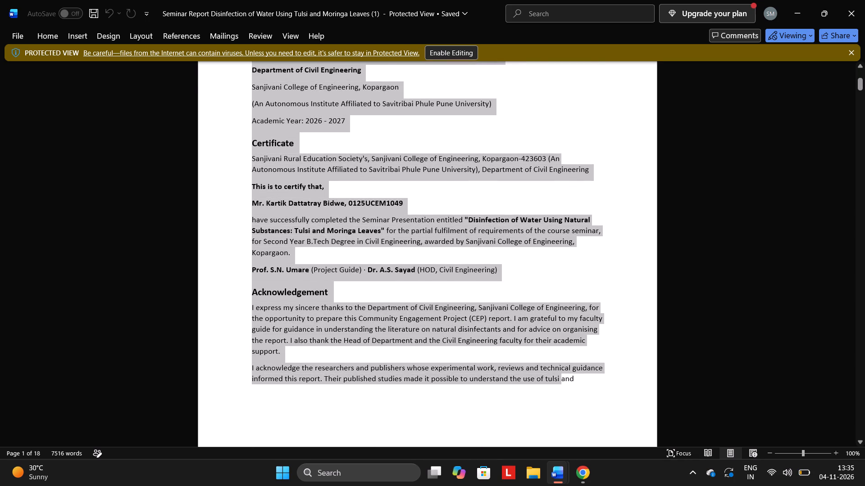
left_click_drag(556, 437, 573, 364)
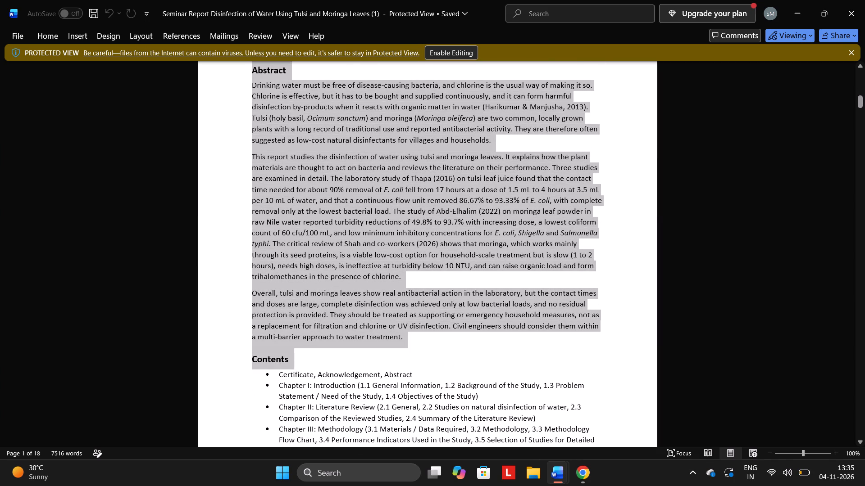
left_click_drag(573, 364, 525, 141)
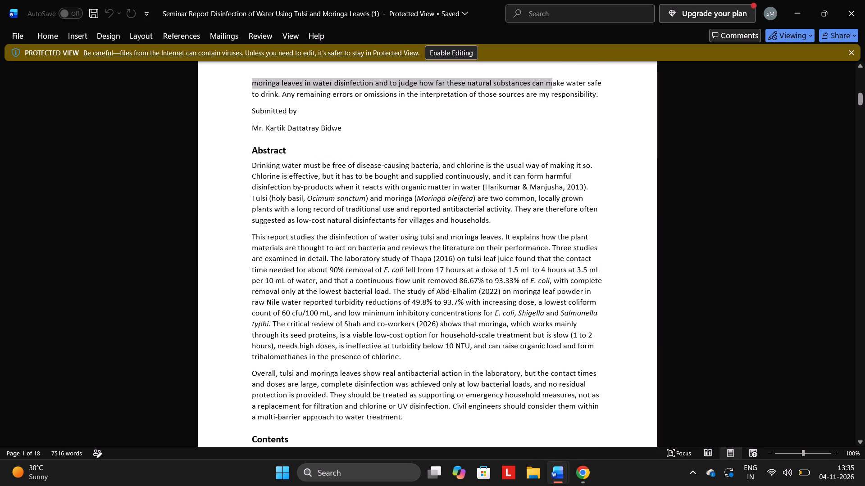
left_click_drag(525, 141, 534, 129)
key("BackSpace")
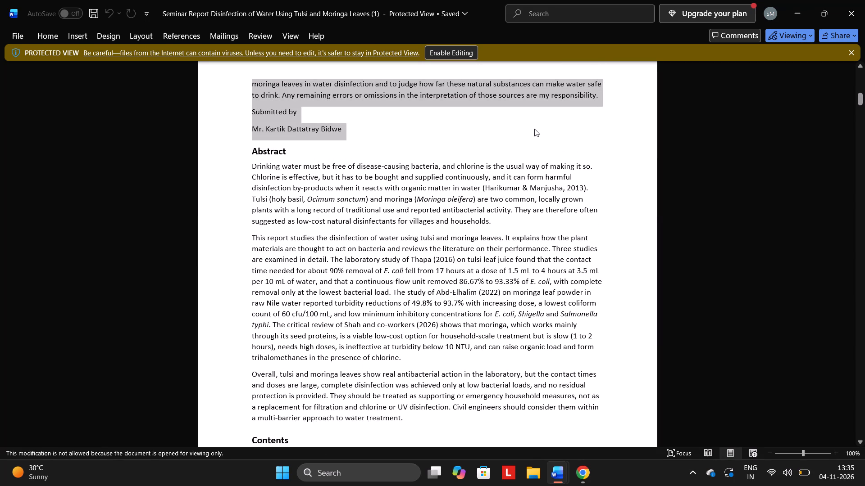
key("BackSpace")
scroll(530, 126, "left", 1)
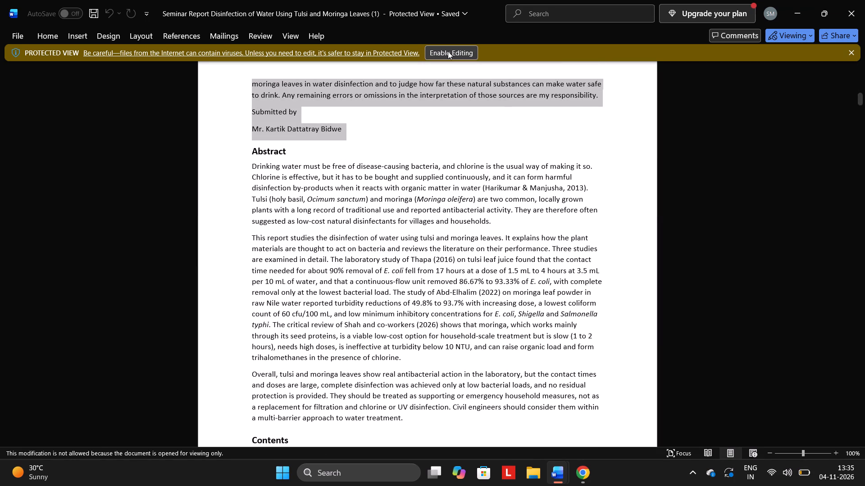
Enable editing and delete the date line, cover page, certificate and acknowledgement between the report title and the Abstract heading.
left_click(448, 51)
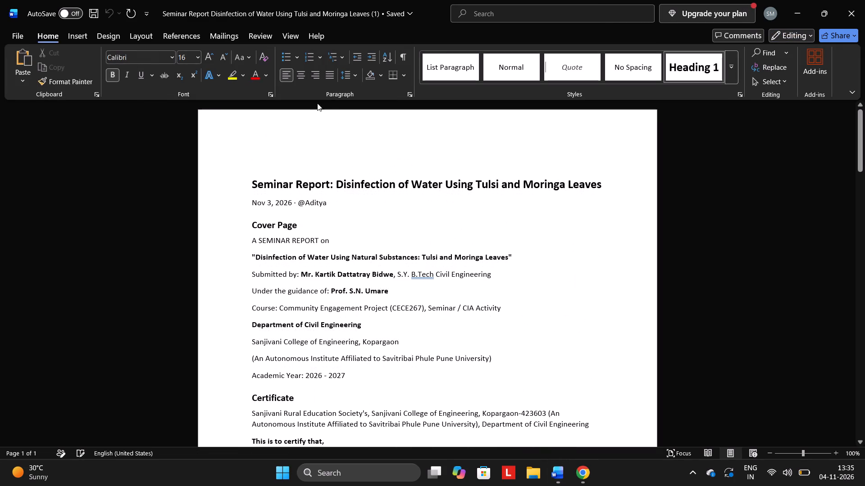
left_click(259, 202)
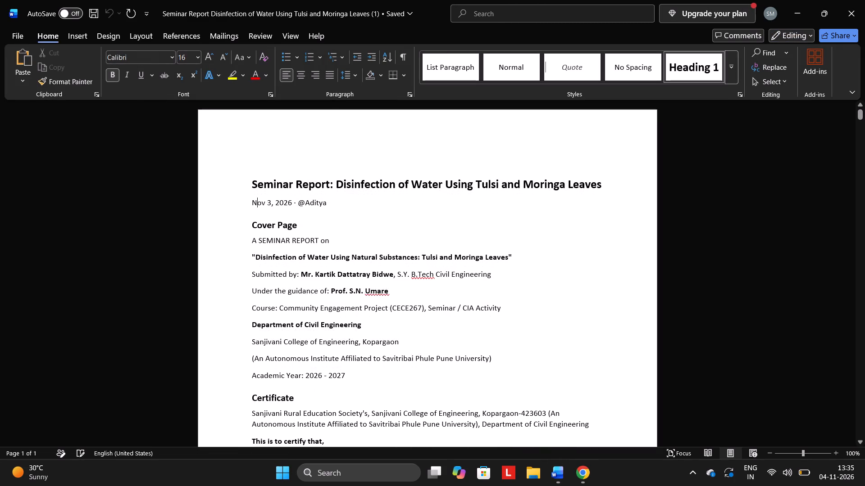
left_click(250, 204)
left_click_drag(246, 210, 339, 333)
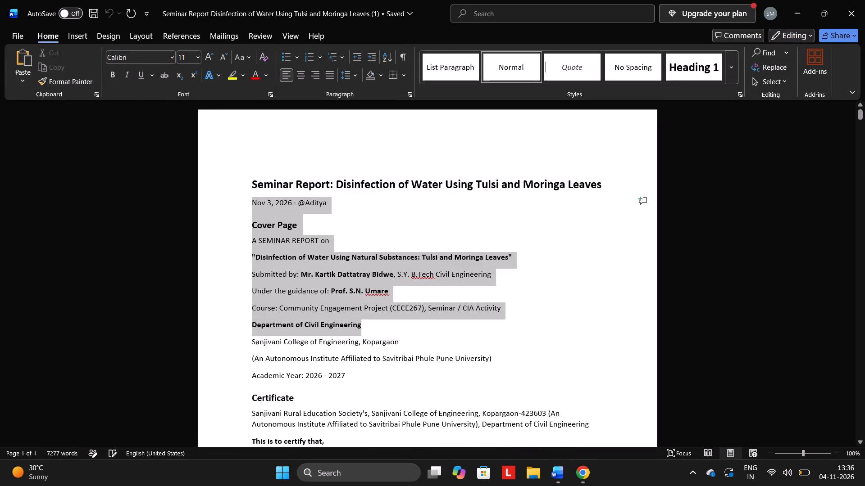
left_click_drag(339, 333, 496, 283)
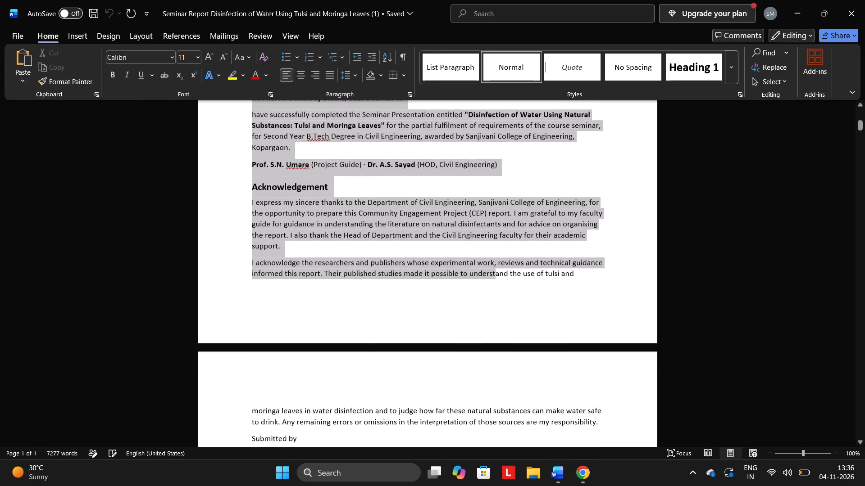
left_click_drag(496, 283, 582, 485)
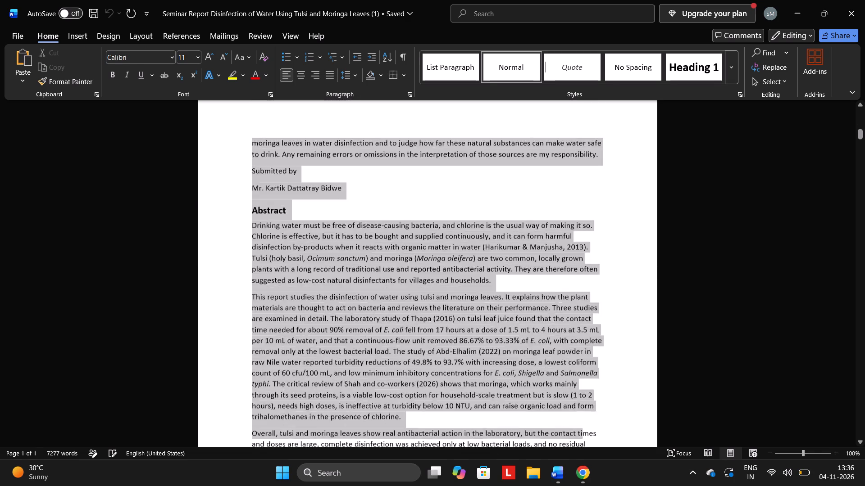
left_click_drag(582, 485, 510, 79)
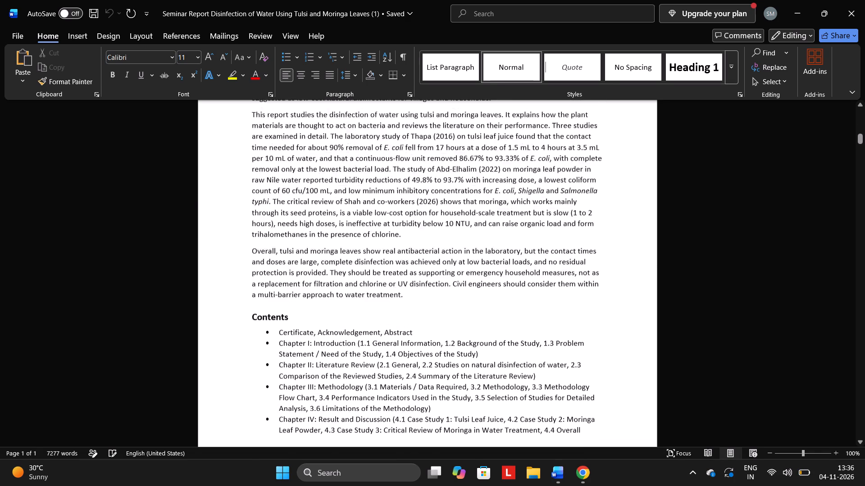
left_click_drag(510, 79, 496, 108)
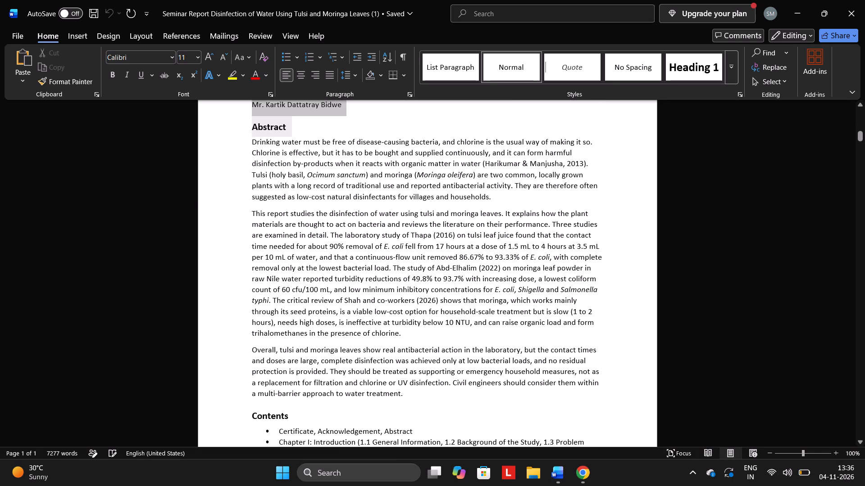
left_click_drag(496, 108, 493, 108)
key("BackSpace")
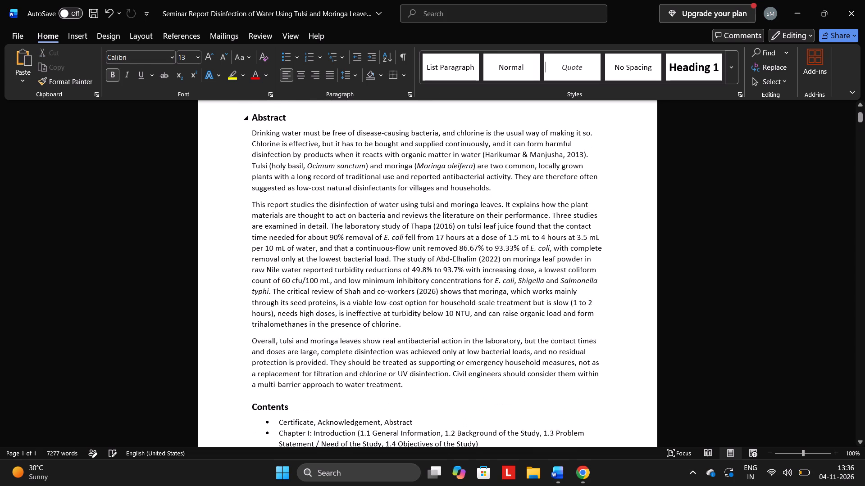
Skim the tulsi and moringa report's chapters and tables from the Abstract to the Chapter V conclusion, and return to the first page.
scroll(369, 308, "down", 9)
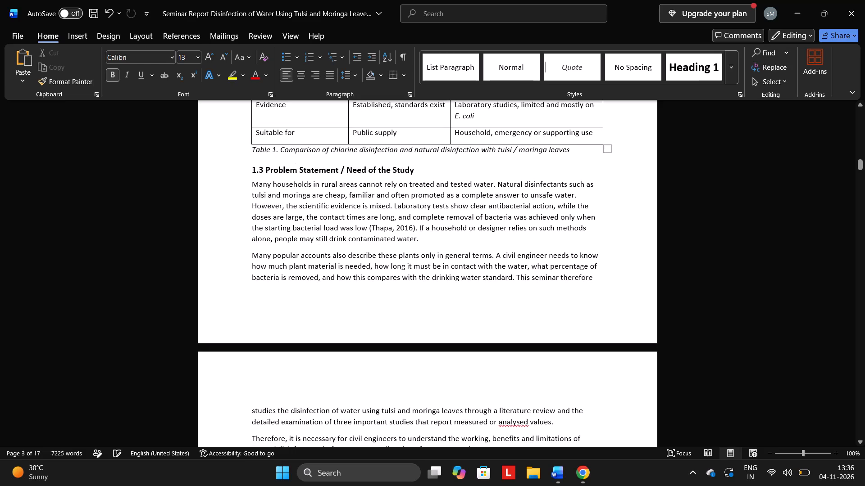
scroll(369, 308, "down", 3)
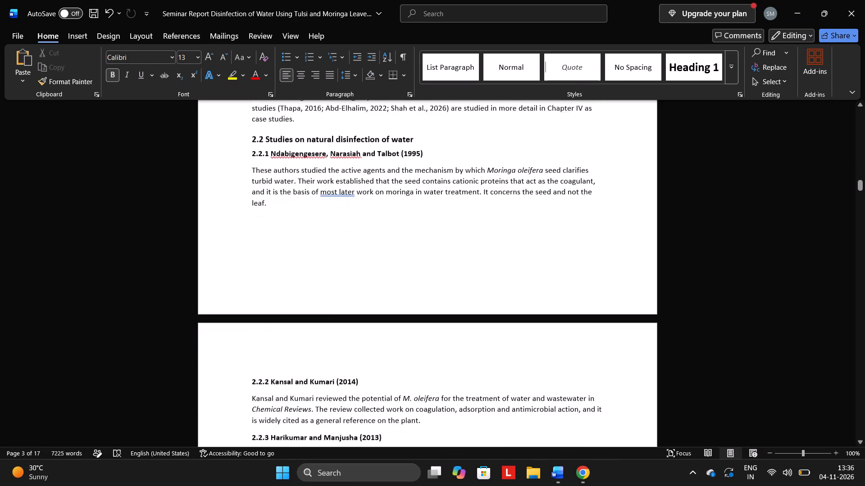
scroll(369, 308, "down", 7)
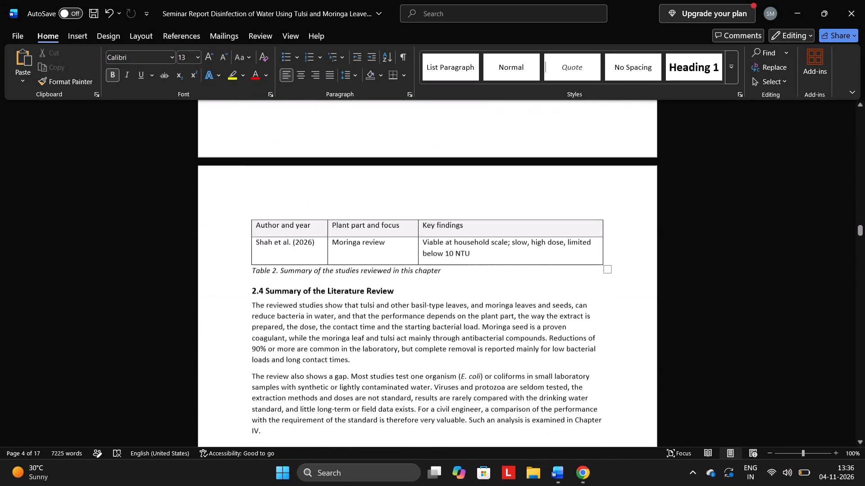
scroll(378, 274, "down", 7)
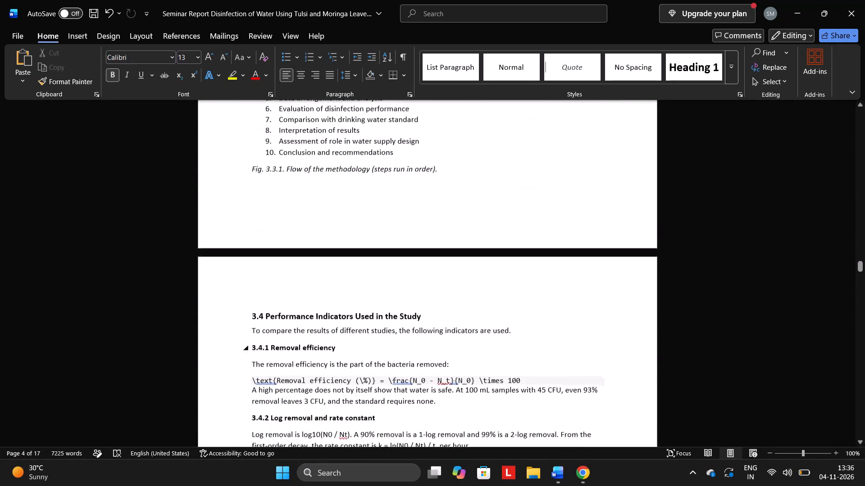
scroll(378, 274, "down", 7)
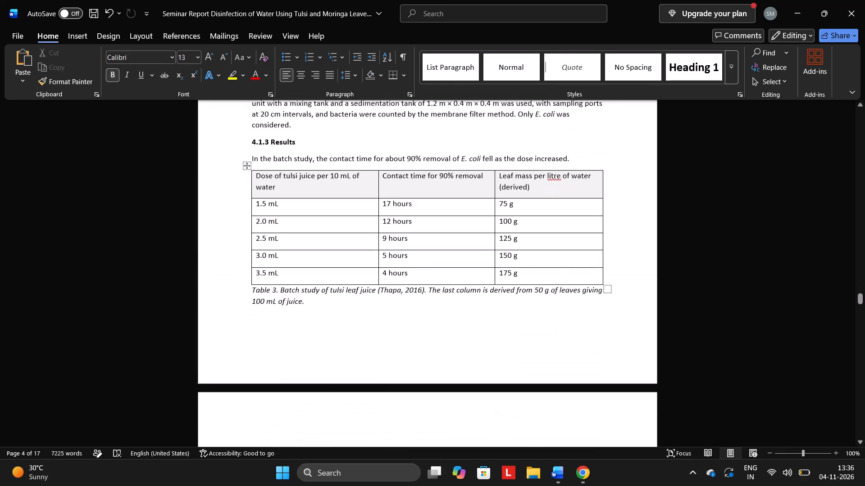
scroll(378, 274, "down", 7)
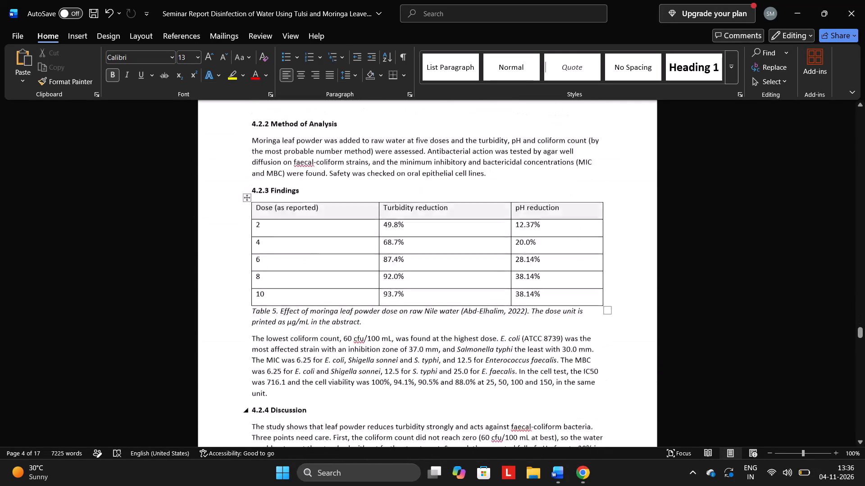
scroll(378, 274, "down", 8)
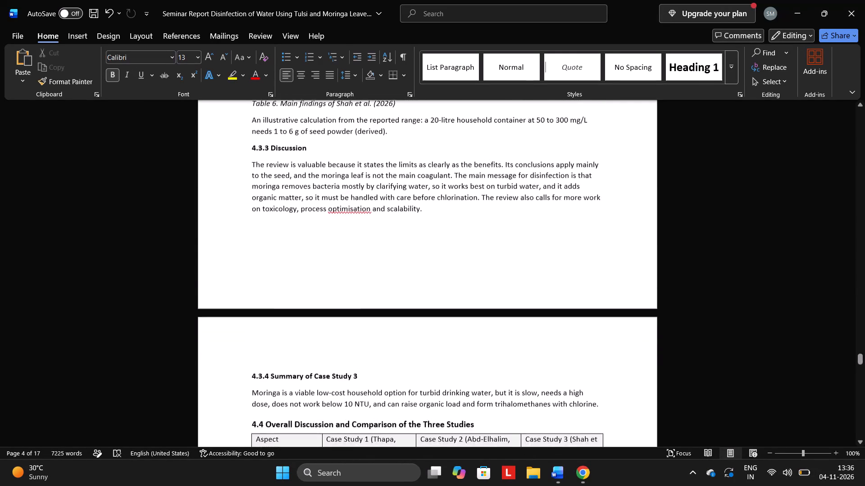
scroll(378, 274, "down", 5)
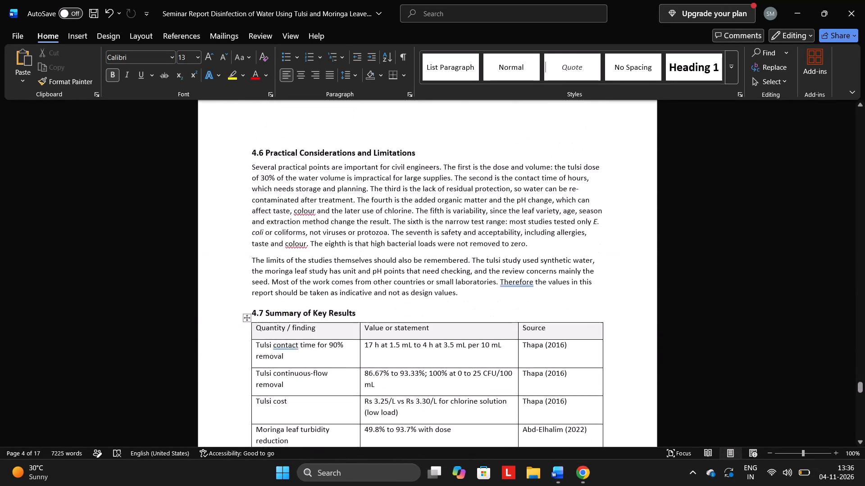
scroll(378, 274, "down", 5)
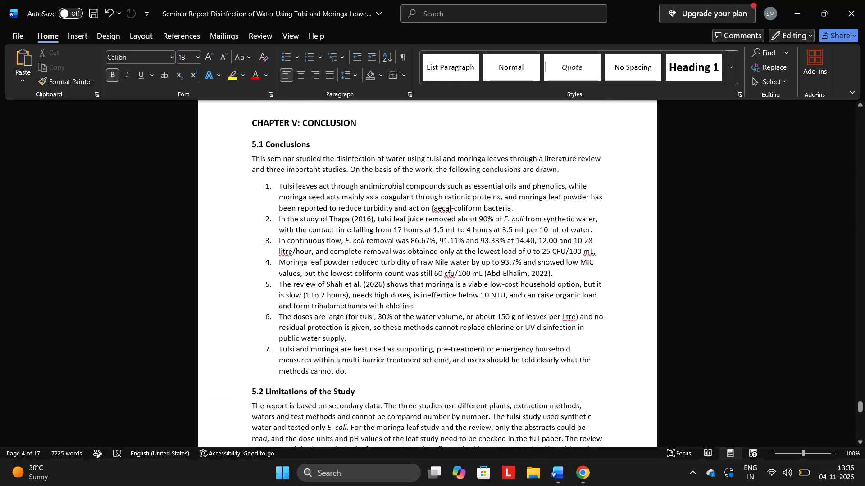
scroll(378, 274, "down", 3)
scroll(378, 274, "up", 5)
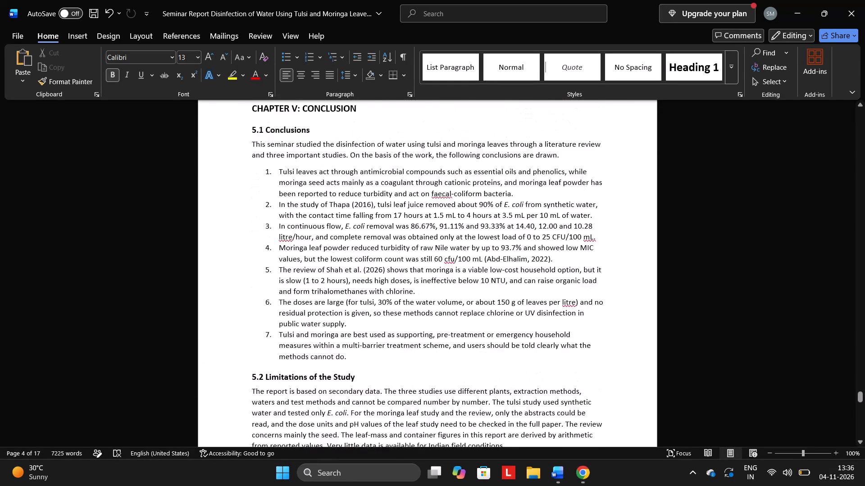
scroll(378, 274, "down", 1, "ctrl")
scroll(378, 274, "up", 3)
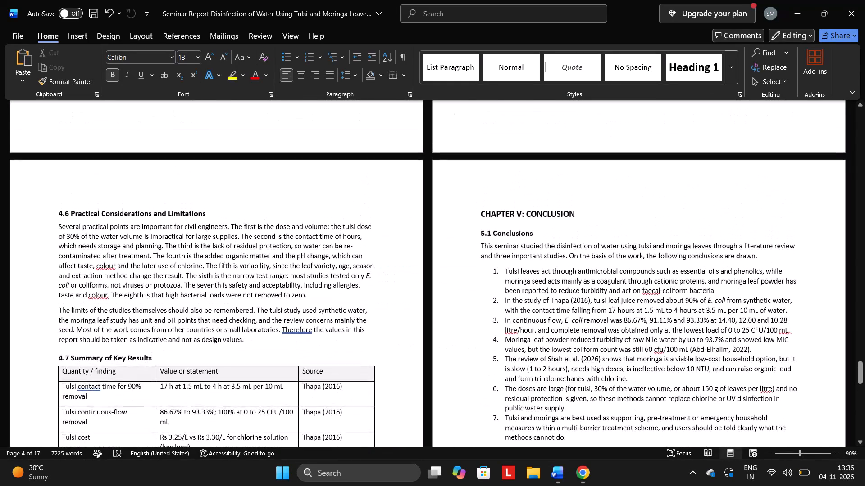
scroll(378, 274, "down", 3, "ctrl")
scroll(378, 274, "right", 1)
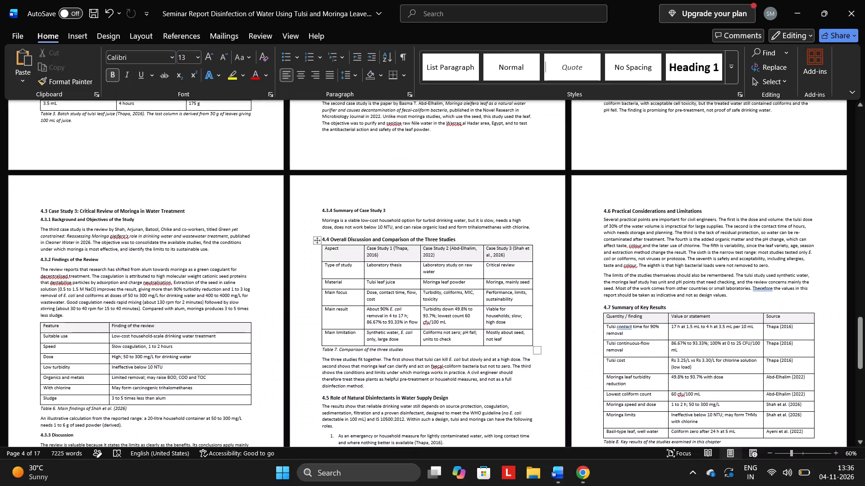
scroll(378, 274, "right", 1)
scroll(378, 274, "up", 7, "ctrl")
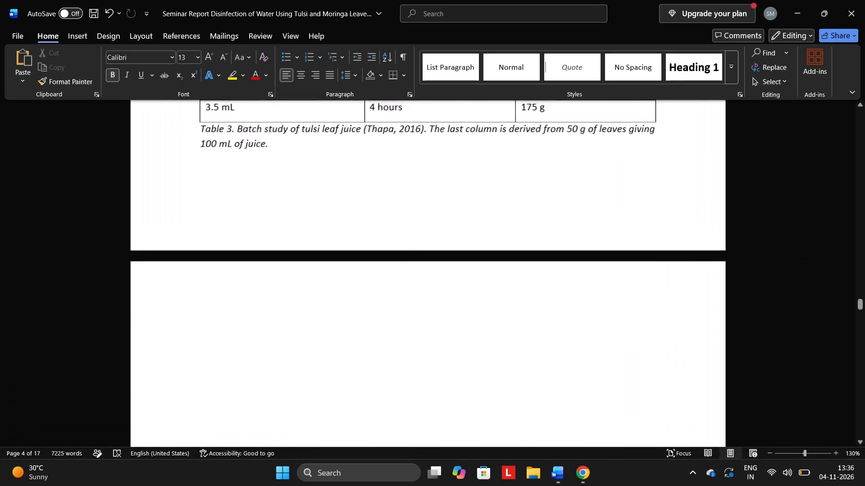
scroll(378, 274, "up", 20)
scroll(378, 274, "up", 3)
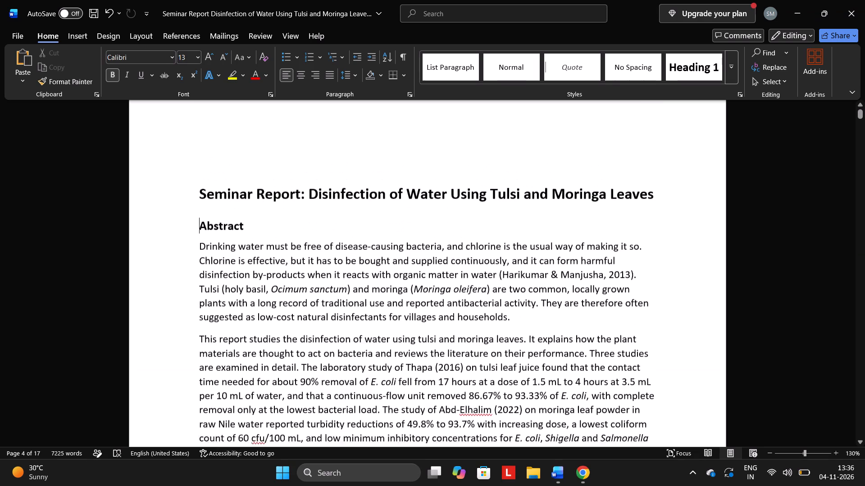
scroll(378, 274, "up", 5)
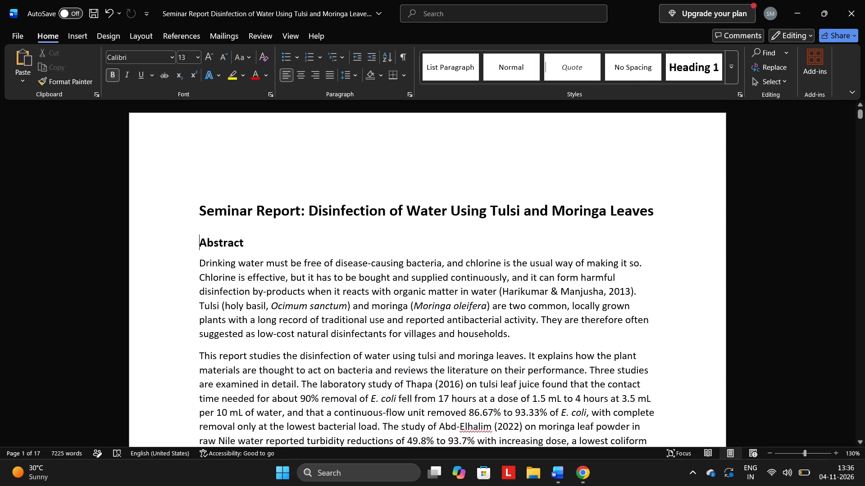
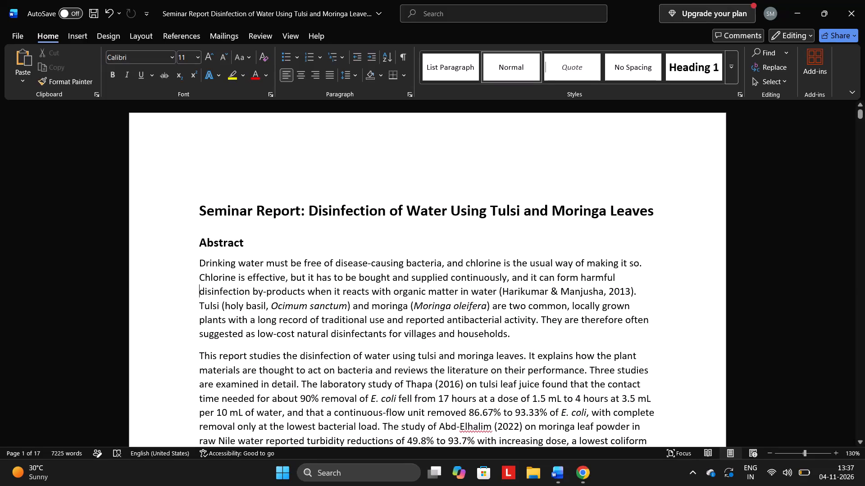
Skim the tulsi and moringa report from the Abstract to the start of Section 3.2 Methodology, and return to the first page.
scroll(371, 297, "down", 7)
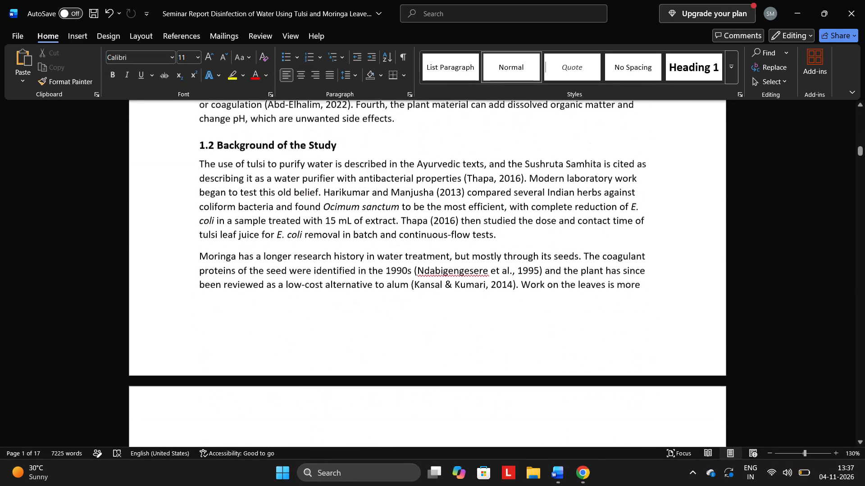
scroll(371, 297, "down", 9)
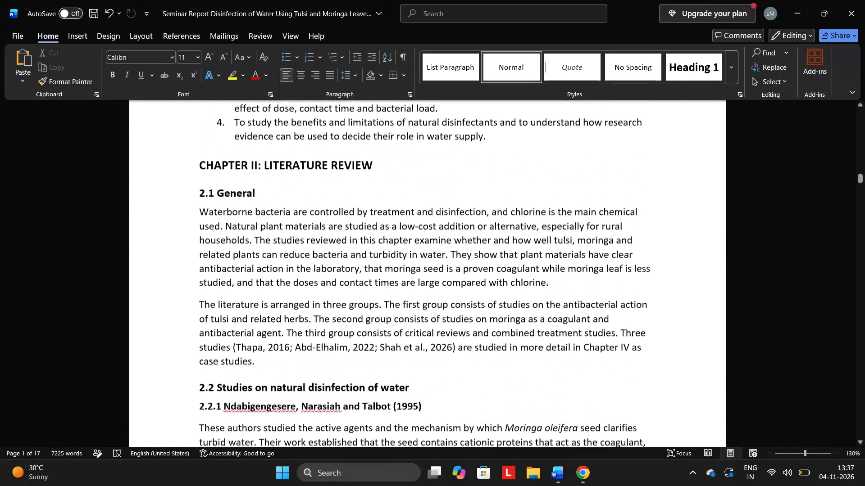
scroll(371, 297, "down", 8)
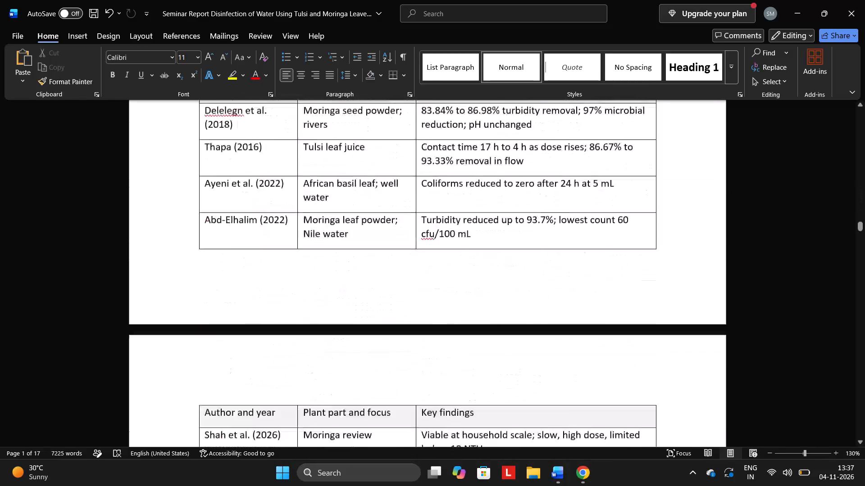
scroll(371, 297, "down", 4)
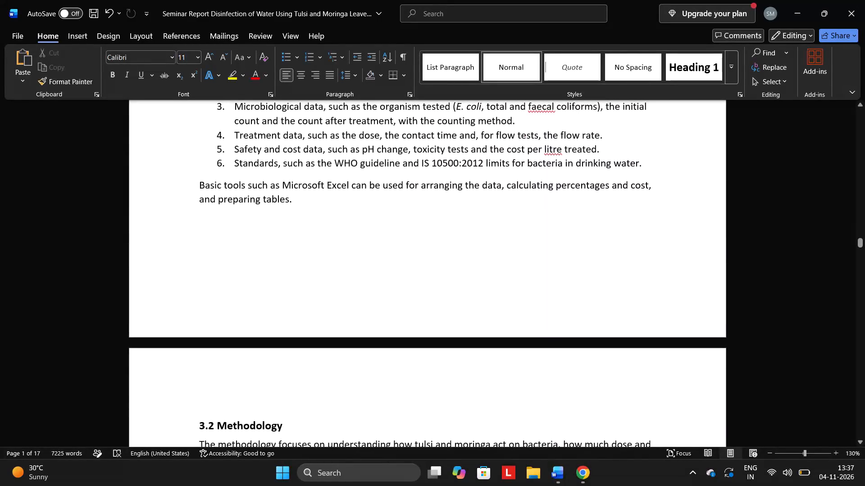
scroll(371, 297, "up", 1)
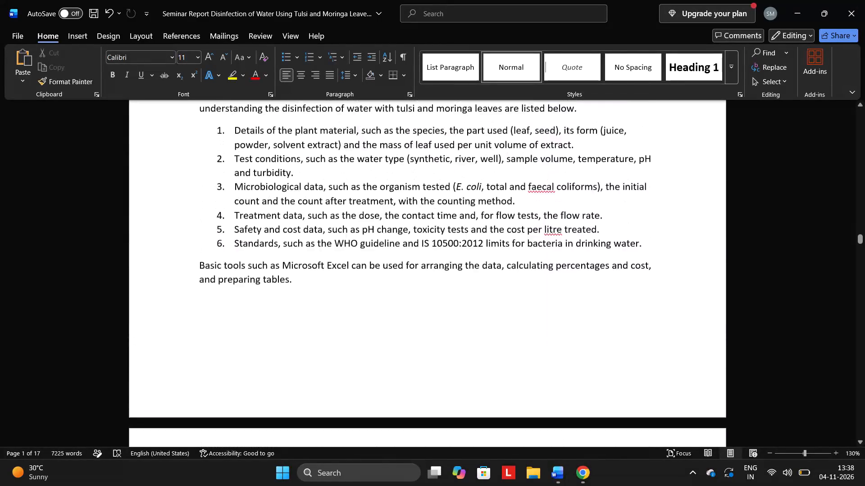
scroll(371, 297, "up", 7)
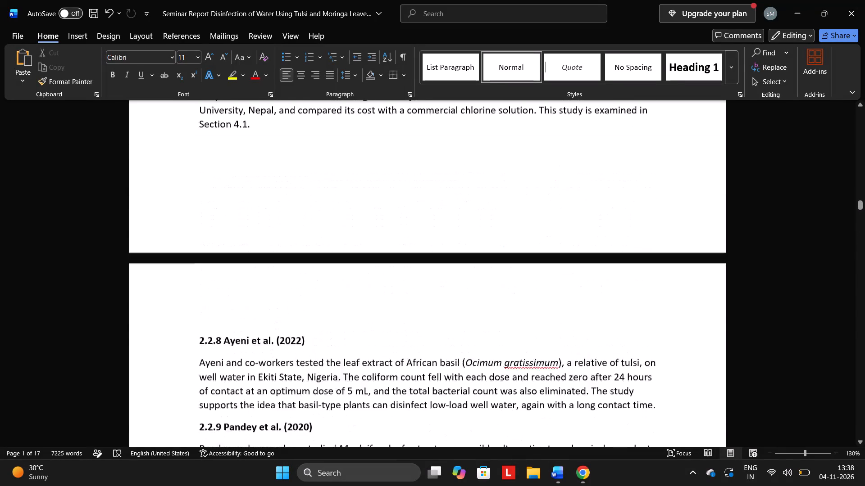
scroll(371, 297, "up", 9)
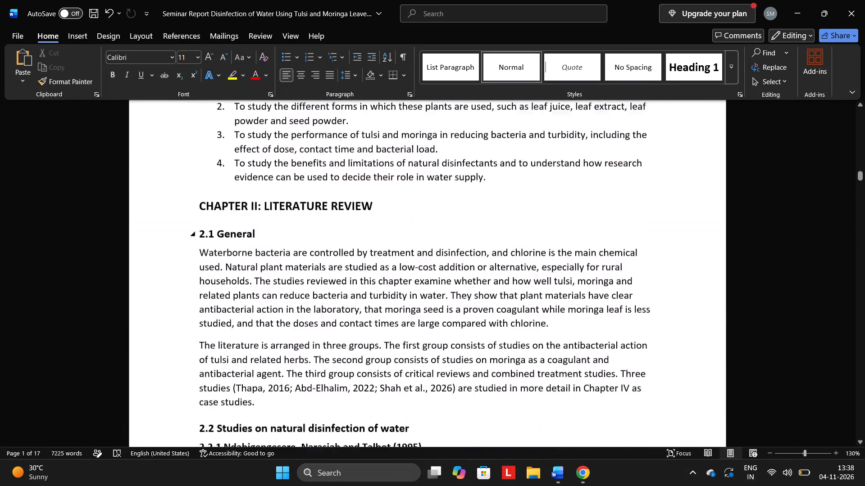
scroll(371, 297, "up", 15)
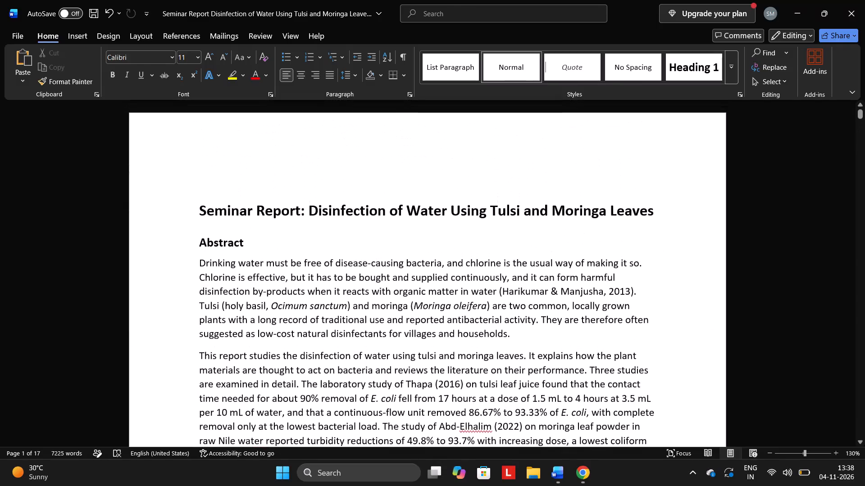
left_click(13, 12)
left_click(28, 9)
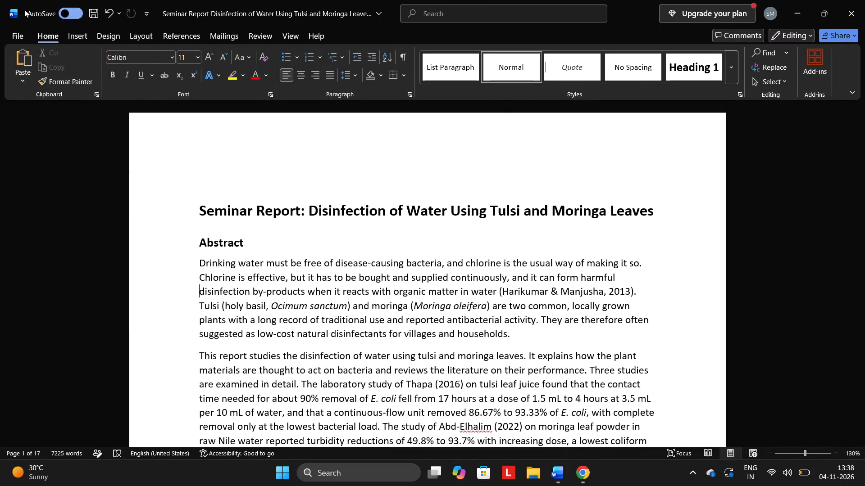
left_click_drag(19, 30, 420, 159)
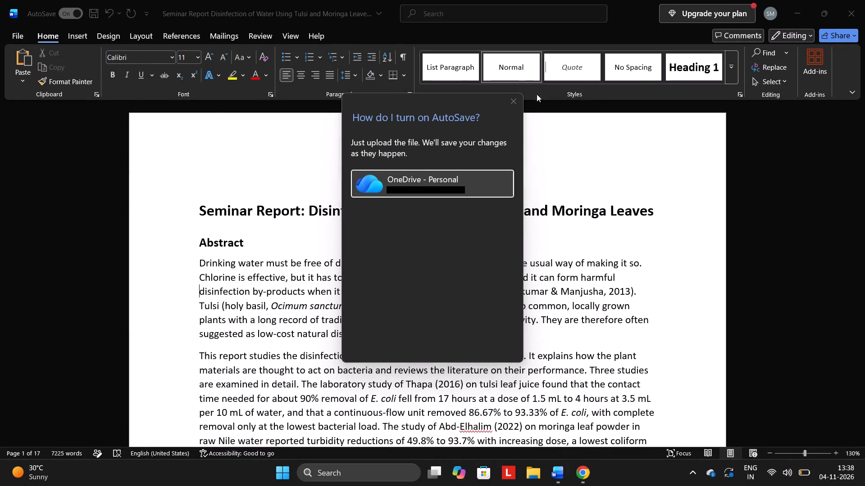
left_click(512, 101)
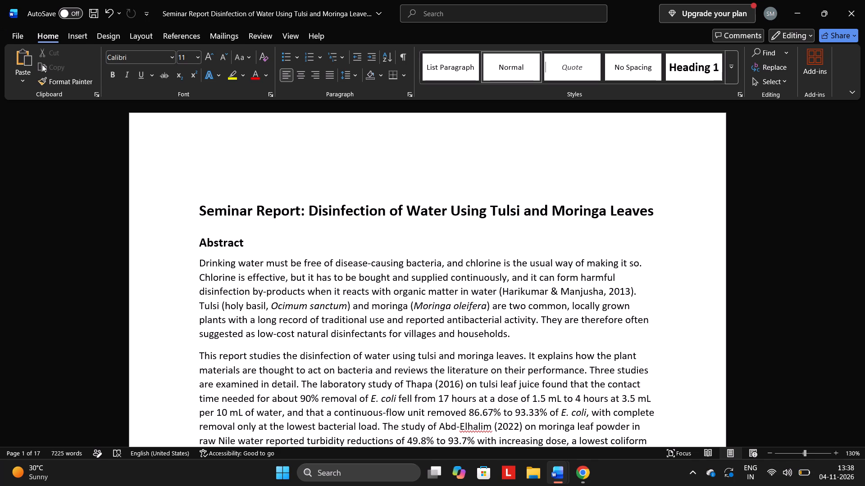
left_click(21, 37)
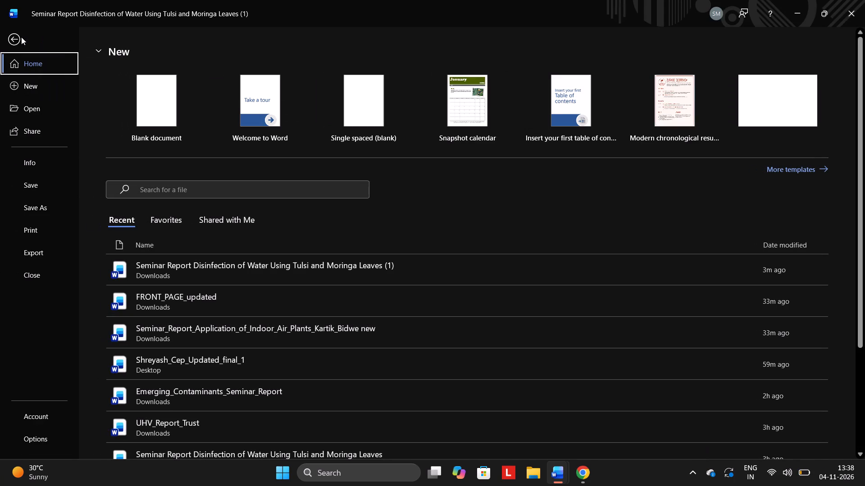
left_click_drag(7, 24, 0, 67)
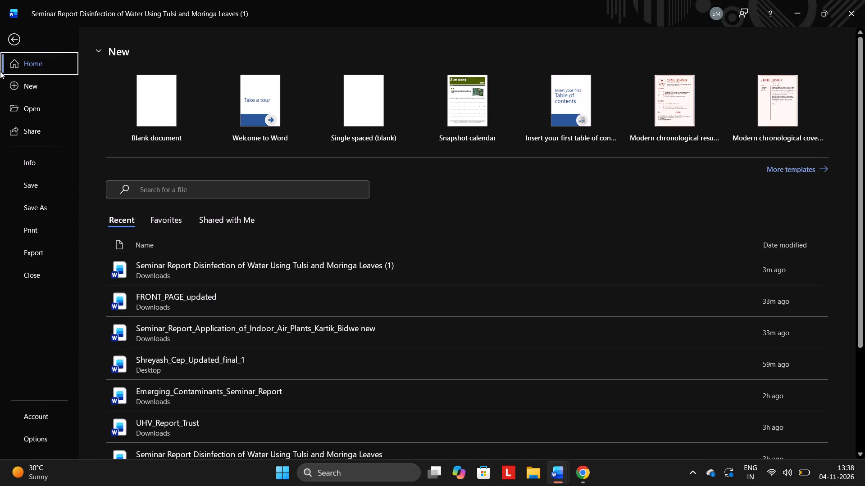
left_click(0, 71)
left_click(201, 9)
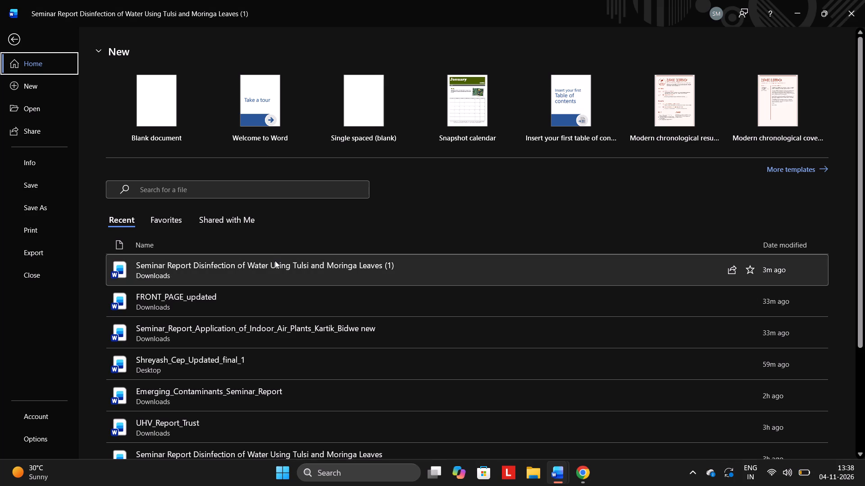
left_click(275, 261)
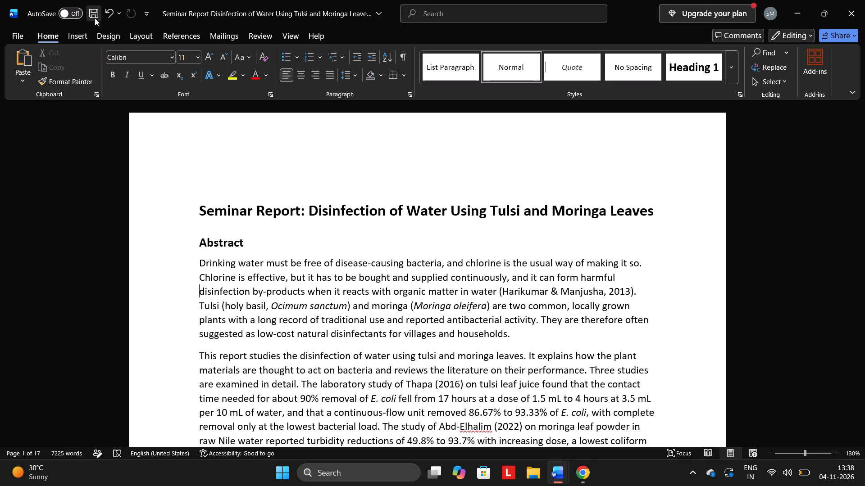
Save the shortened tulsi and moringa seminar report under its existing file name.
double_click(92, 10)
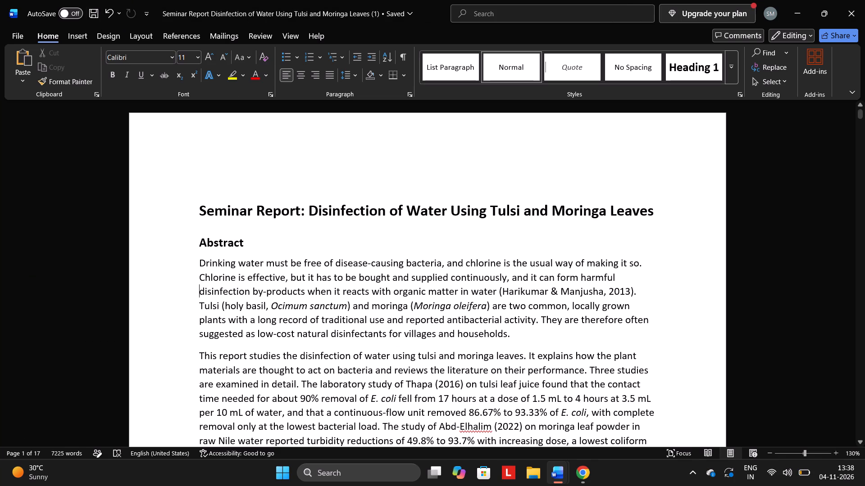